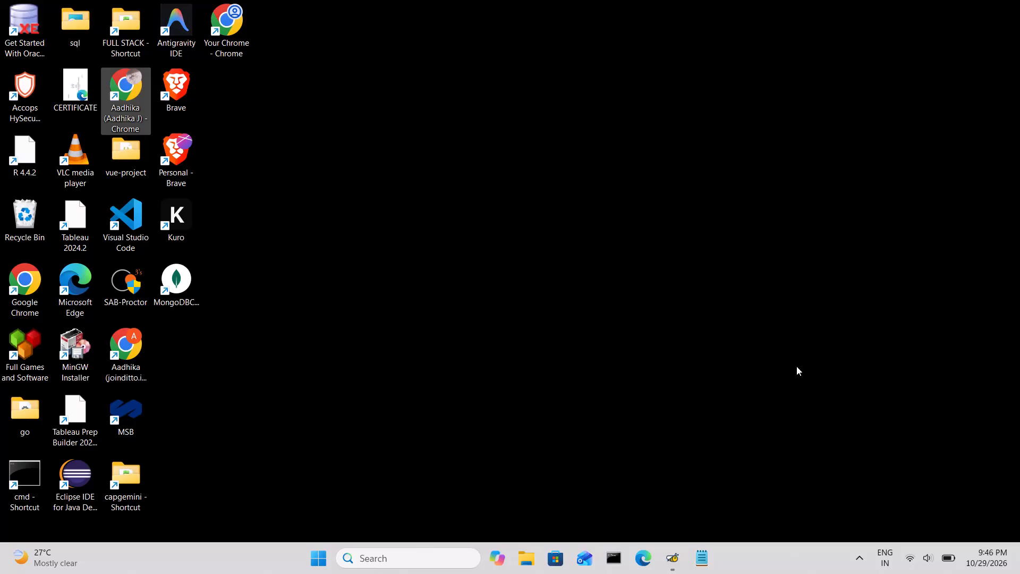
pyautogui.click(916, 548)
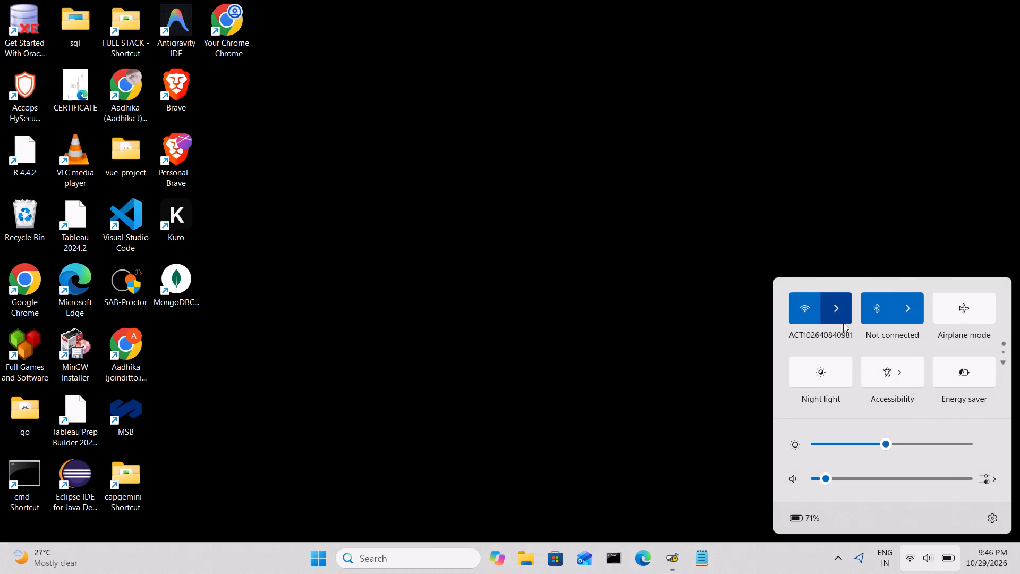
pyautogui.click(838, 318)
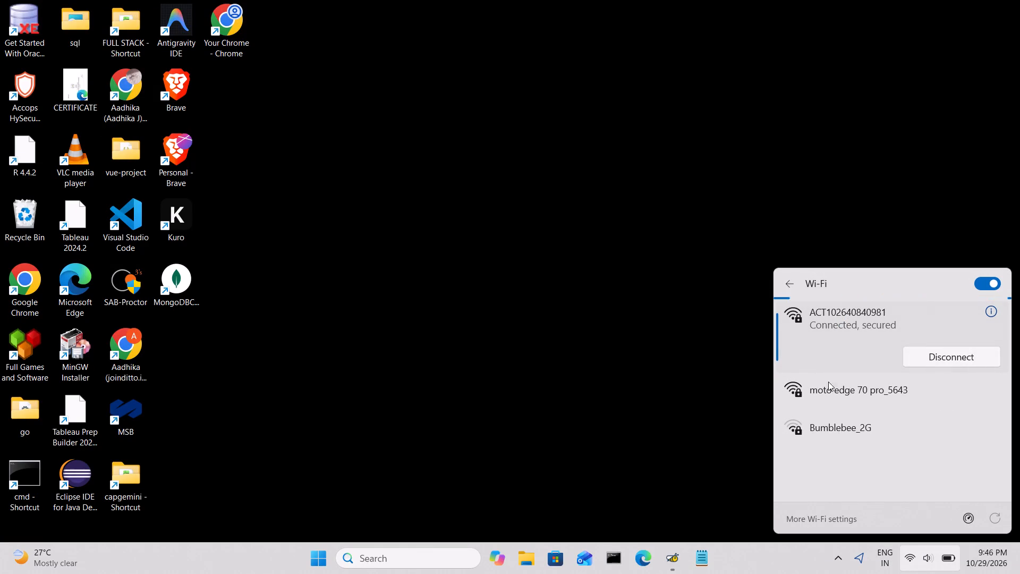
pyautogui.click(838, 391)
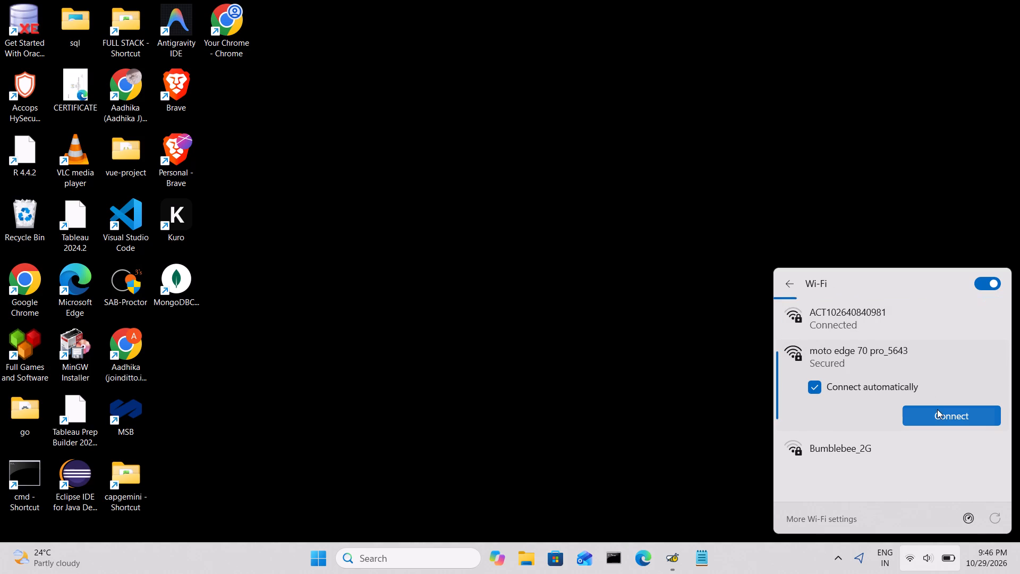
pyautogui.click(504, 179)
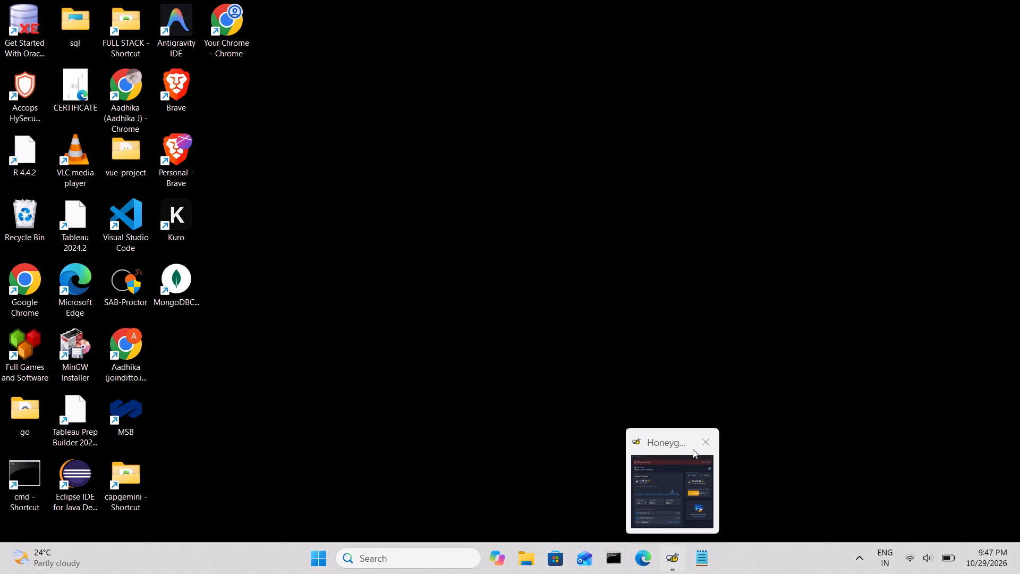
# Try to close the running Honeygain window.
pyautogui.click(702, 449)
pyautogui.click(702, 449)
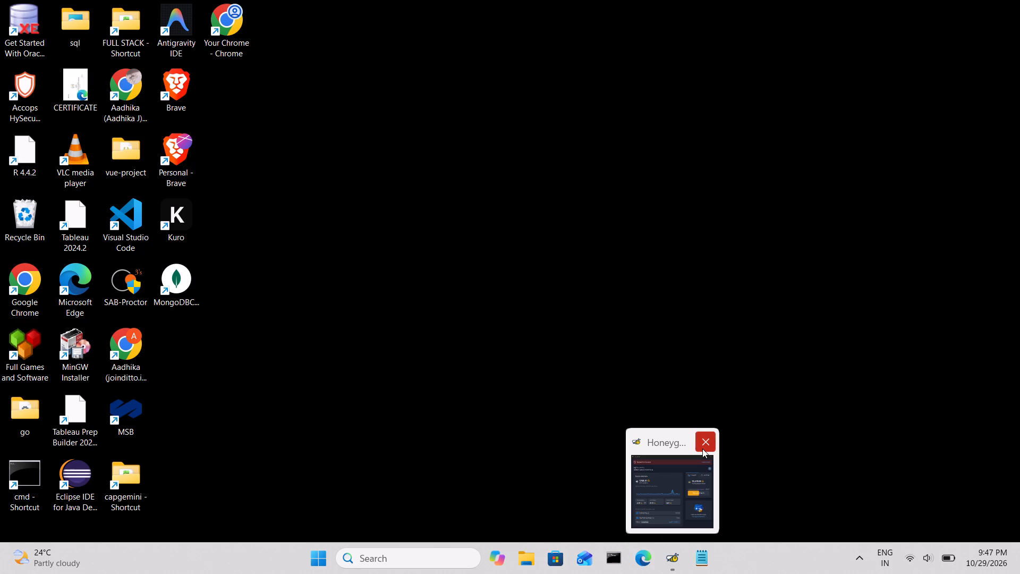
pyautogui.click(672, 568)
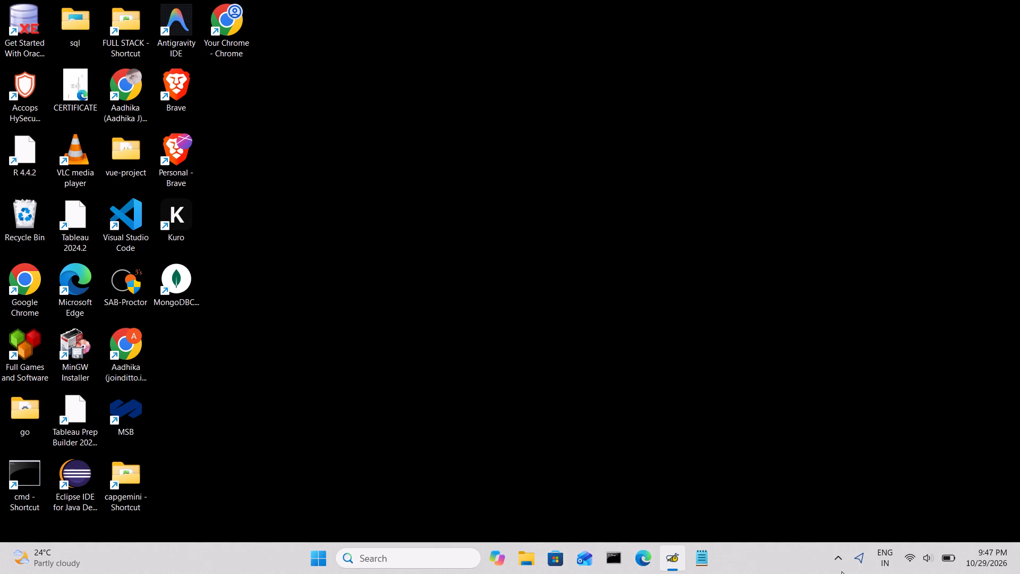
# Connect the laptop to the Wi-Fi network moto edge 70 pro_5643.
pyautogui.click(907, 558)
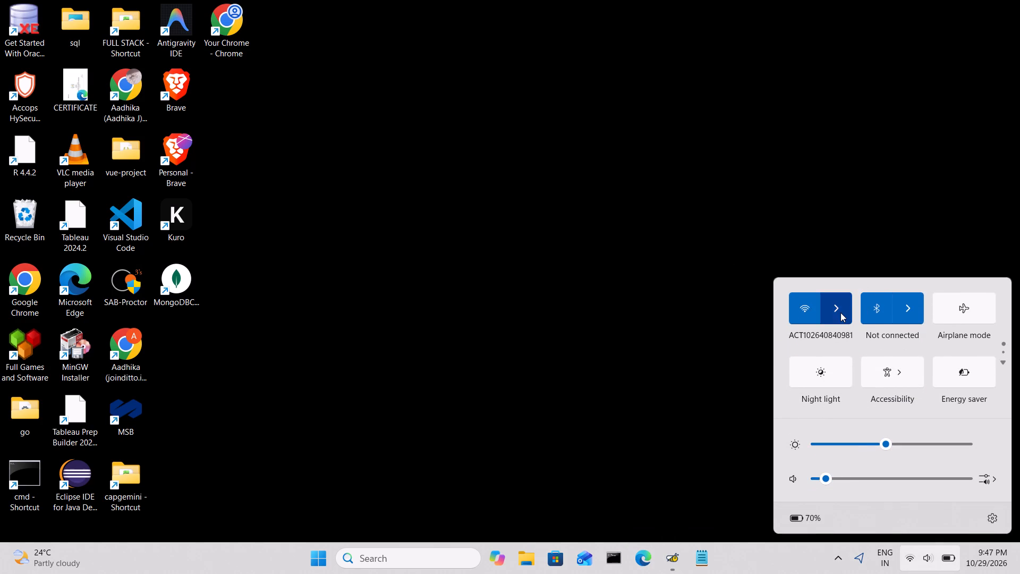
pyautogui.click(840, 313)
pyautogui.click(854, 381)
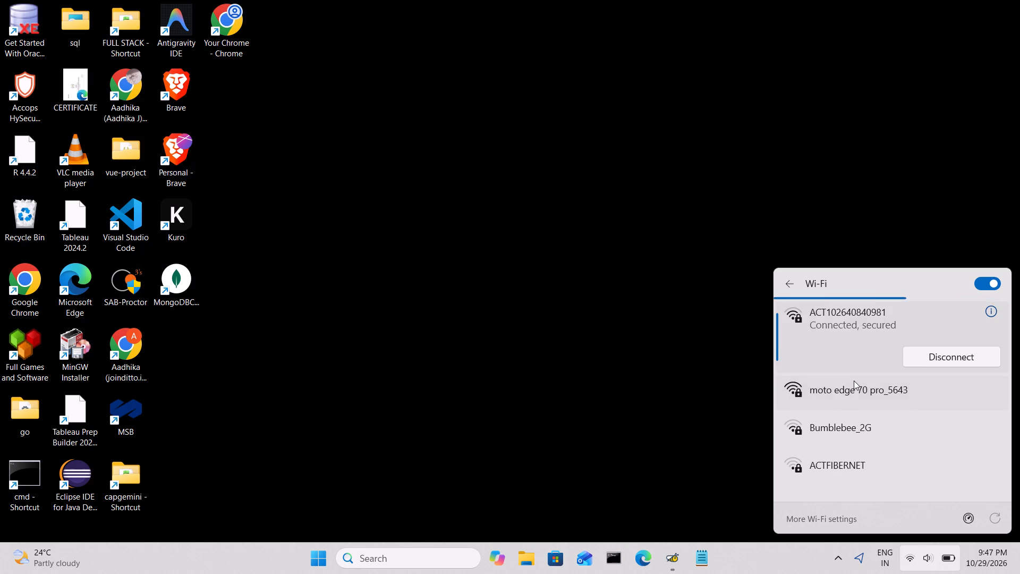
pyautogui.click(936, 421)
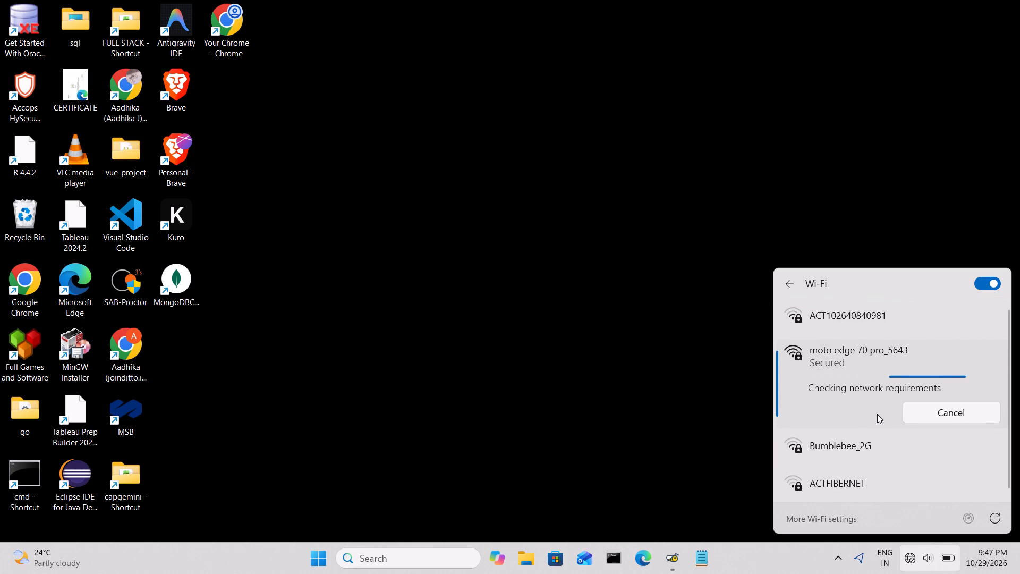
pyautogui.click(877, 414)
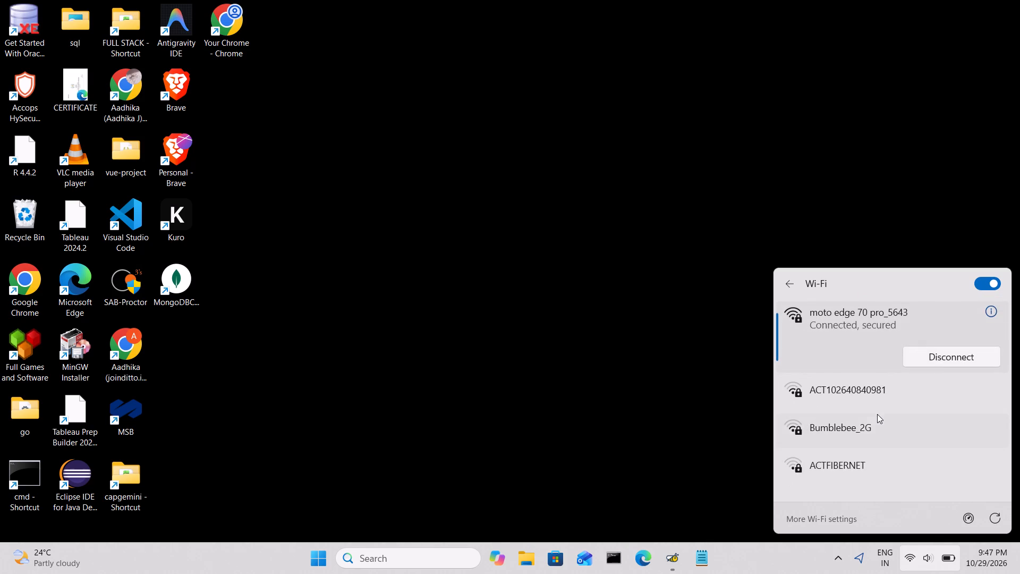
pyautogui.click(622, 421)
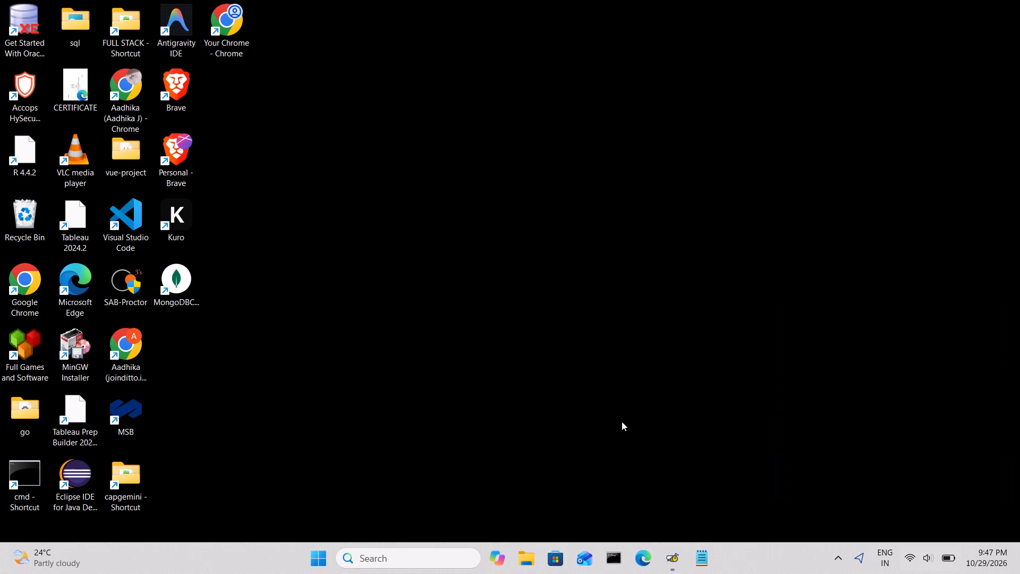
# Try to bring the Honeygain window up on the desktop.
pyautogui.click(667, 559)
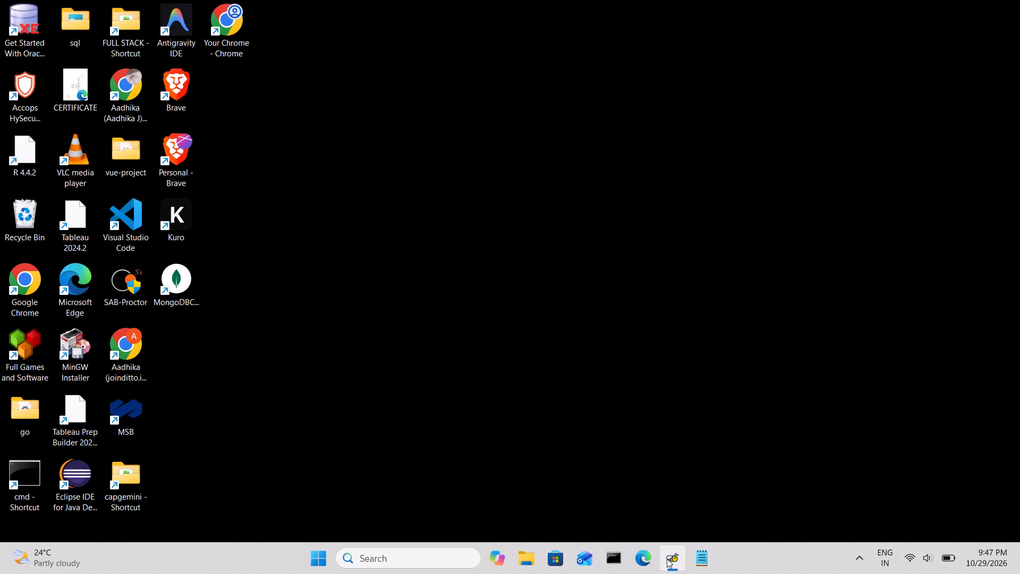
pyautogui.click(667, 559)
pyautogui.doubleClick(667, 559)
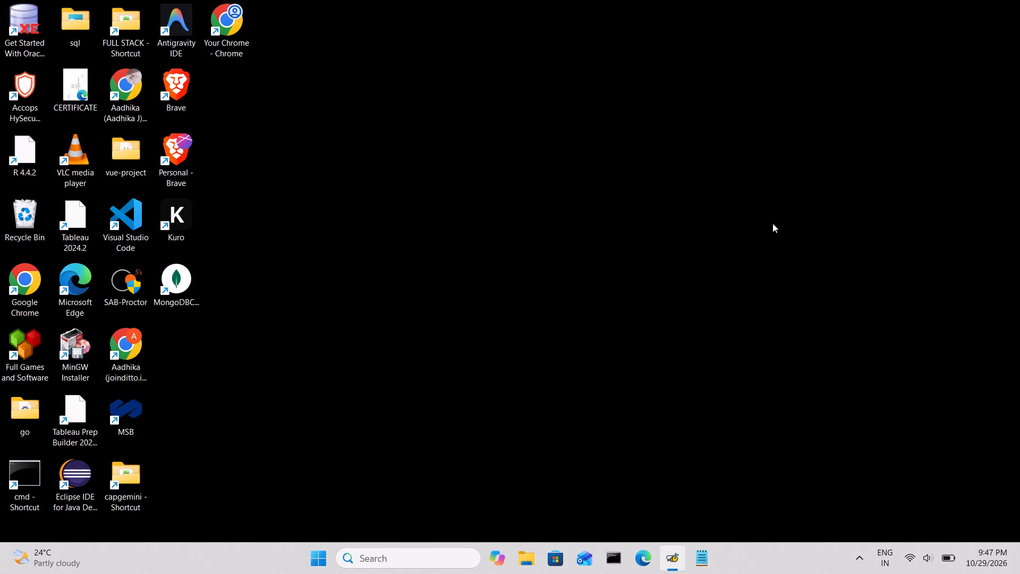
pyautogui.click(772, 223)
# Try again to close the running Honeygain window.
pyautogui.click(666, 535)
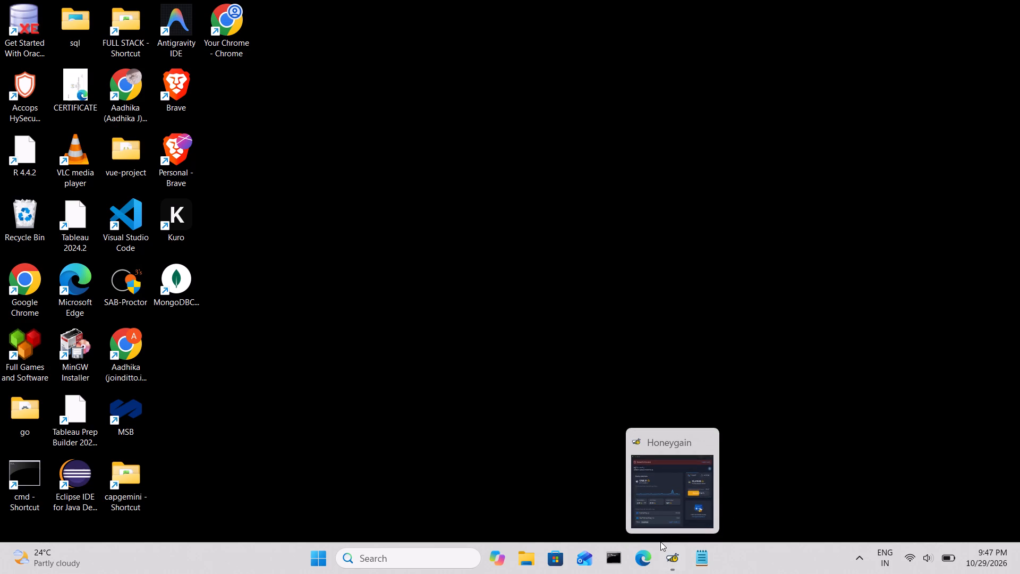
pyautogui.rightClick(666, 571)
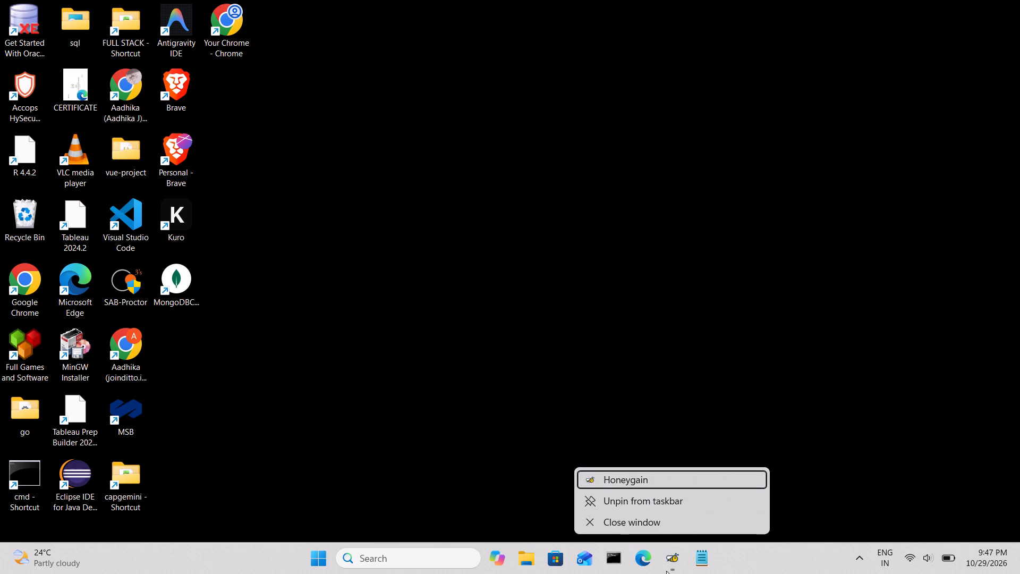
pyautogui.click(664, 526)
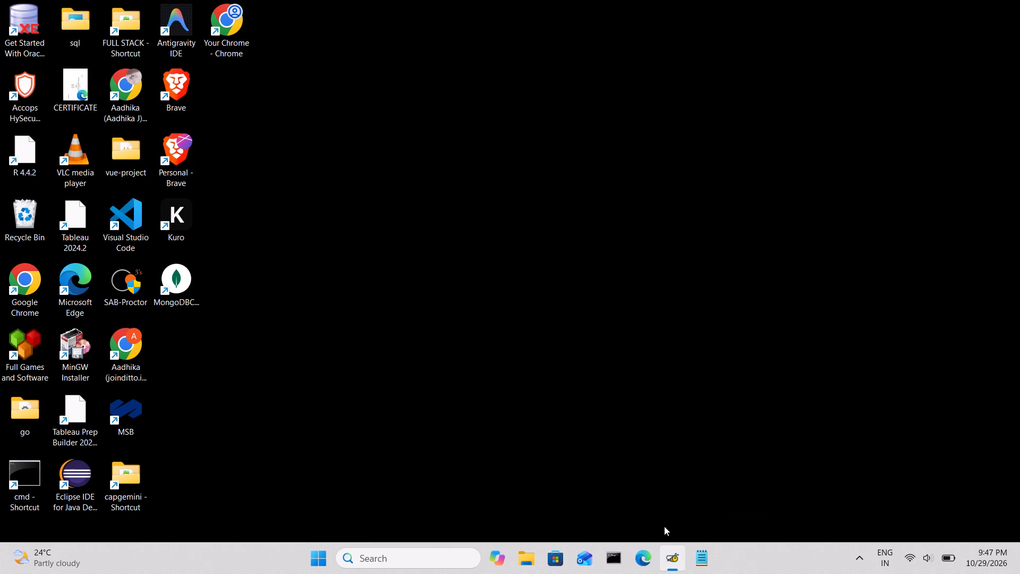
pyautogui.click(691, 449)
# Open Chrome with the personal profile shortcut on the desktop and hide the "Continue with these tabs" card on the new tab page.
pyautogui.doubleClick(127, 87)
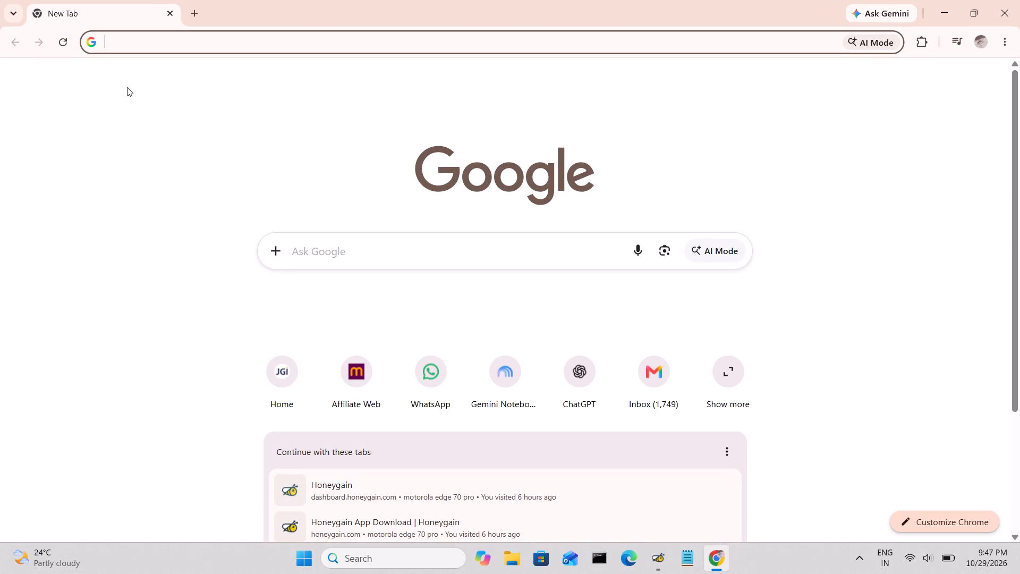
pyautogui.scroll(-1, 402, 183)
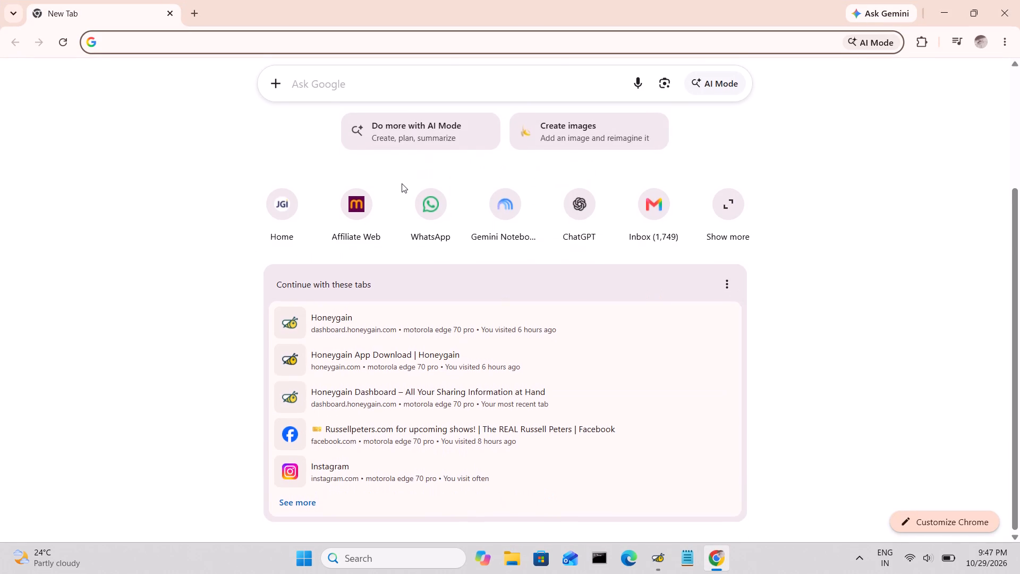
pyautogui.scroll(-1, 402, 183)
pyautogui.click(725, 286)
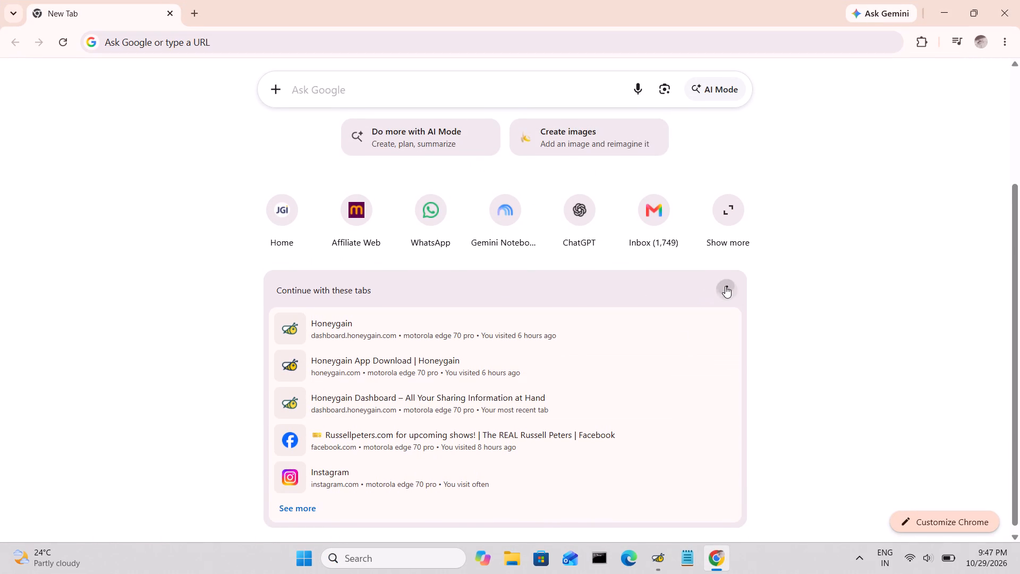
pyautogui.click(669, 291)
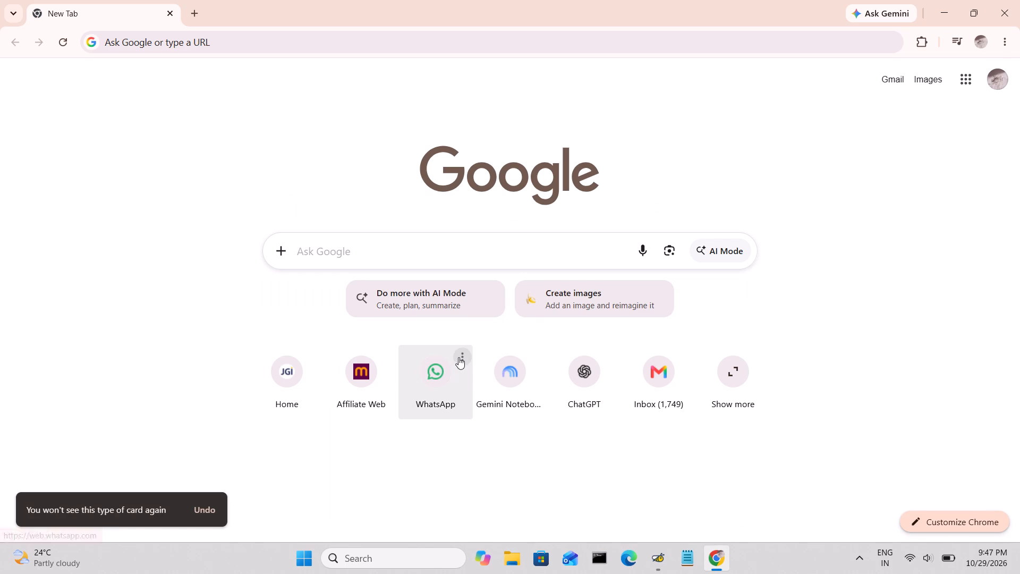
# Remove the WhatsApp and Pinterest shortcuts from Chrome's new tab page.
pyautogui.click(458, 357)
pyautogui.click(429, 393)
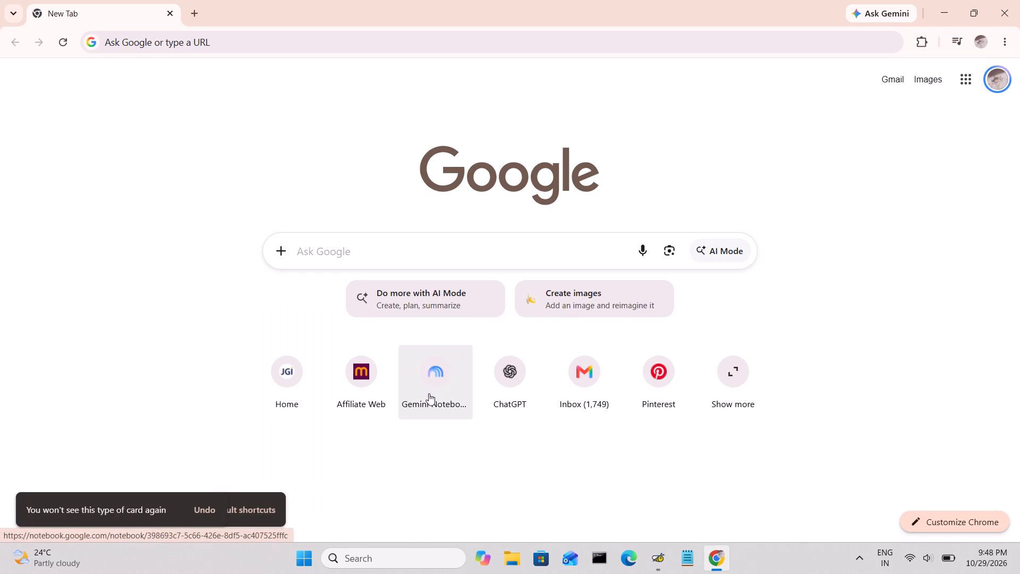
pyautogui.click(685, 351)
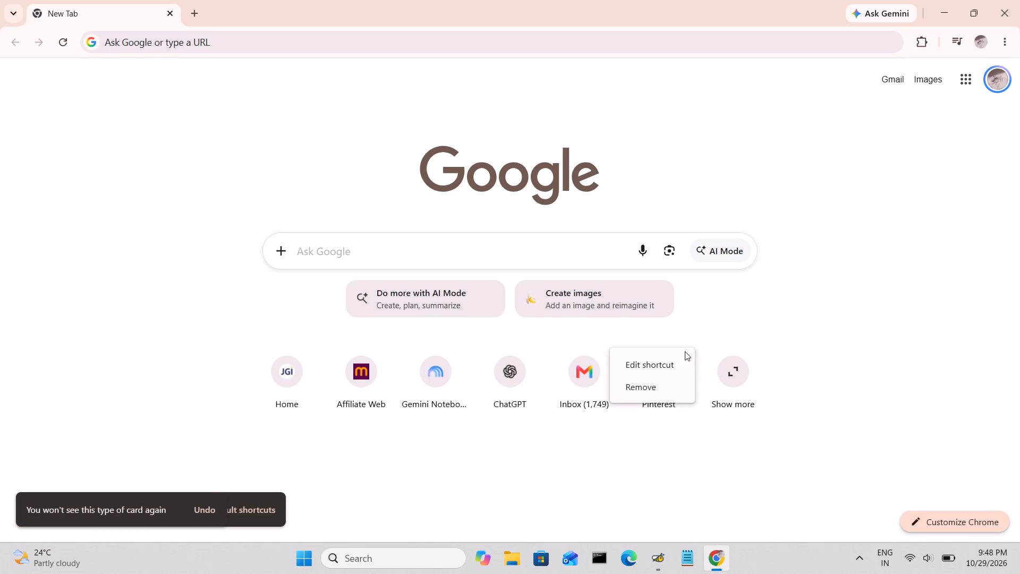
pyautogui.click(665, 390)
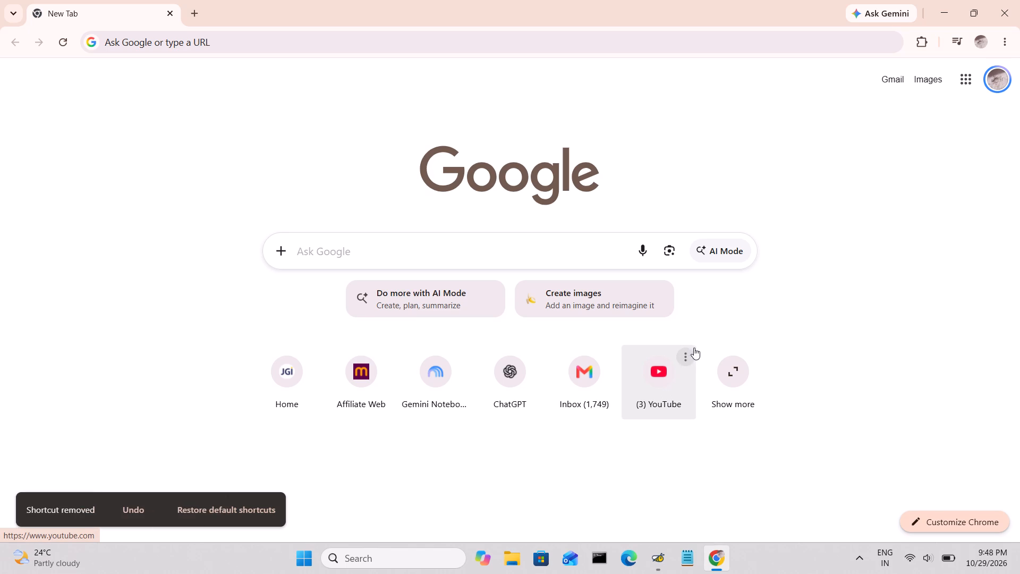
pyautogui.click(730, 15)
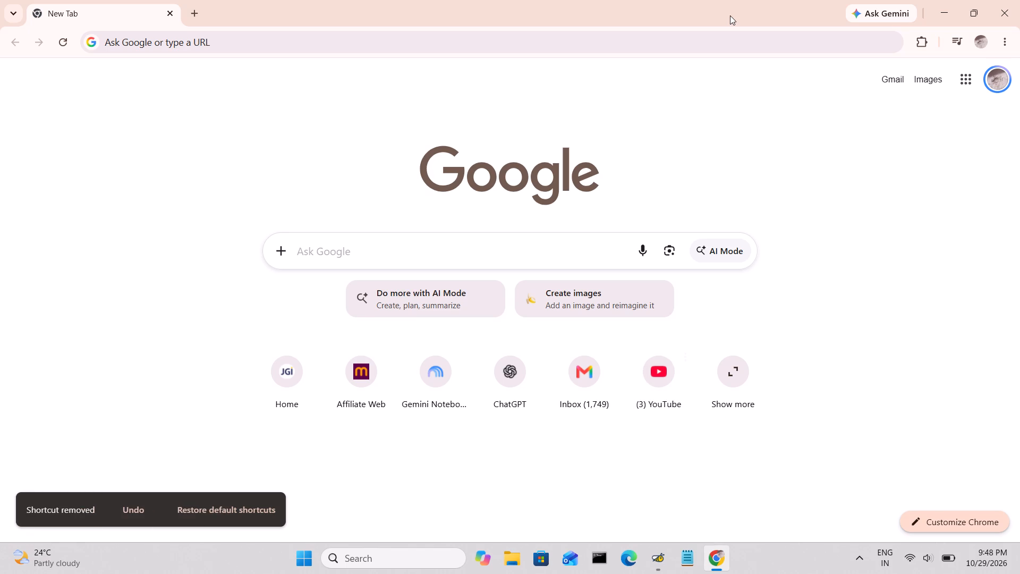
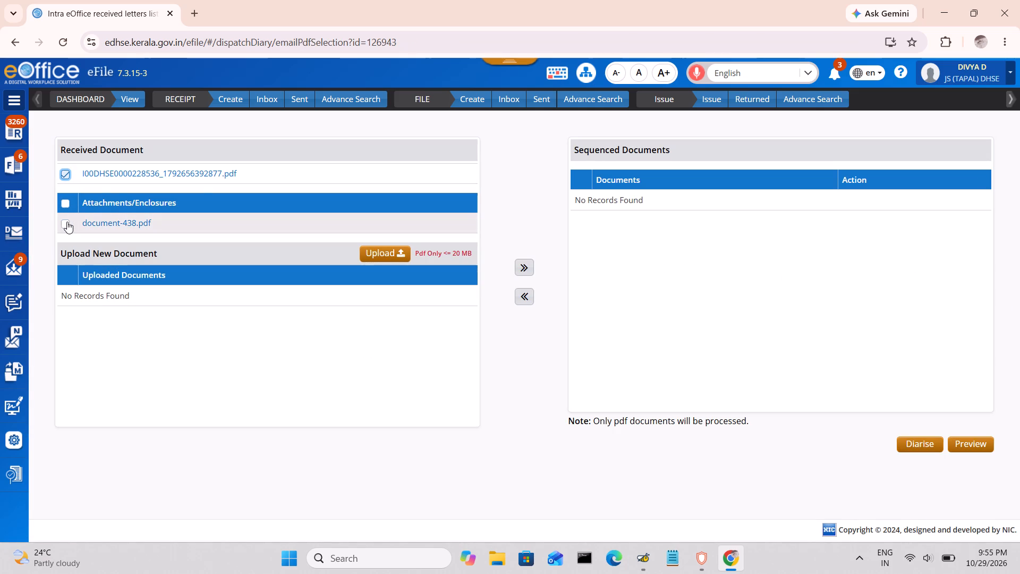
# Add the received PDF and its attachment document-438.pdf to the sequenced documents and diarise them.
pyautogui.click(67, 222)
pyautogui.click(517, 268)
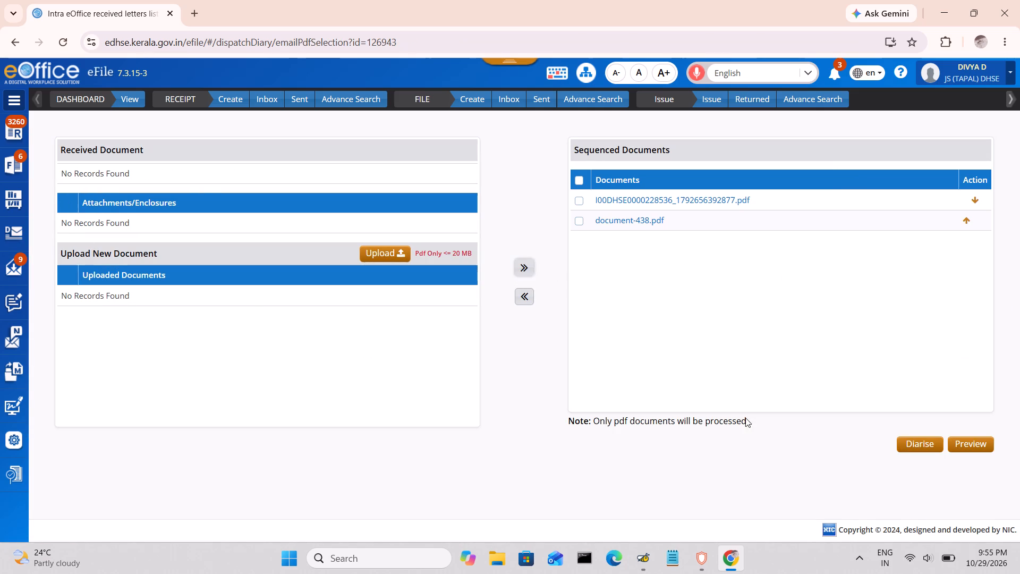
pyautogui.click(911, 436)
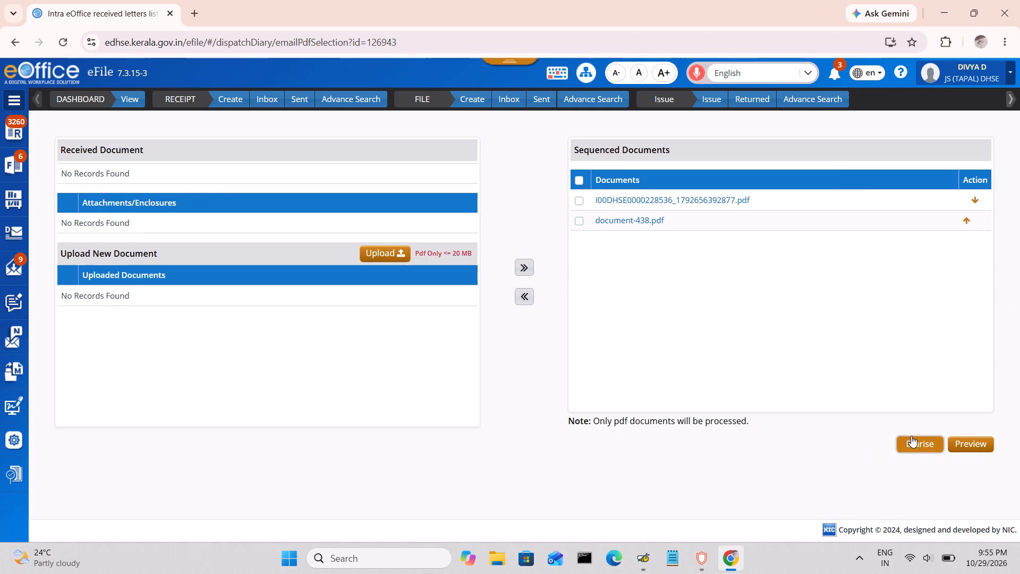
pyautogui.click(926, 444)
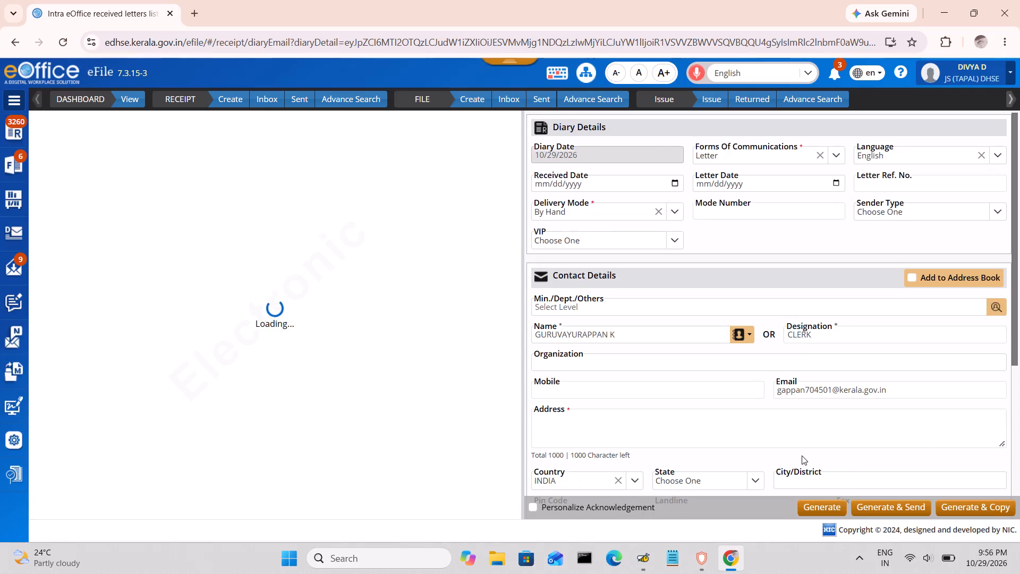
# Enter "RDD MLPM NO 1985" as the sender's address and copy that text.
pyautogui.click(568, 433)
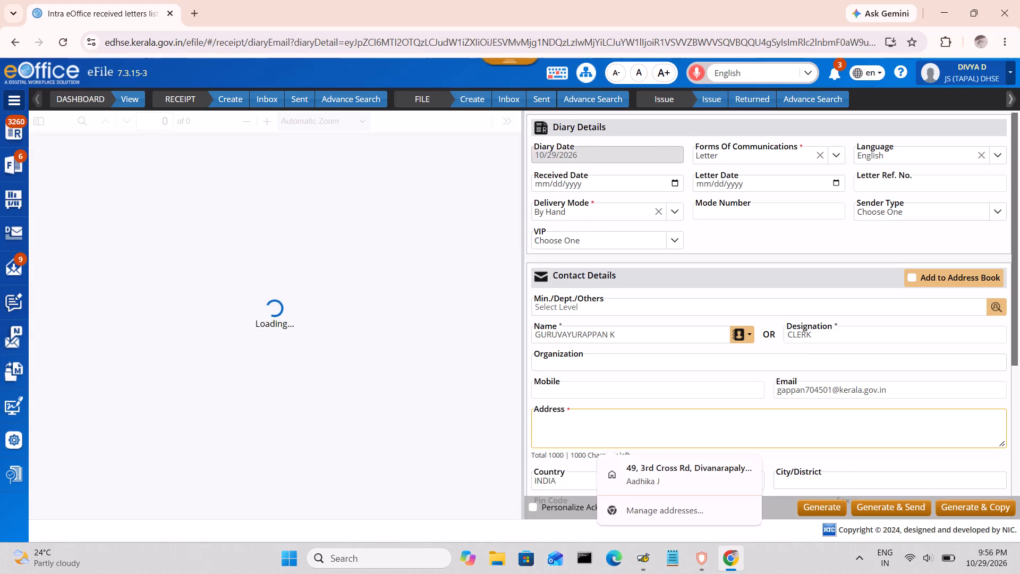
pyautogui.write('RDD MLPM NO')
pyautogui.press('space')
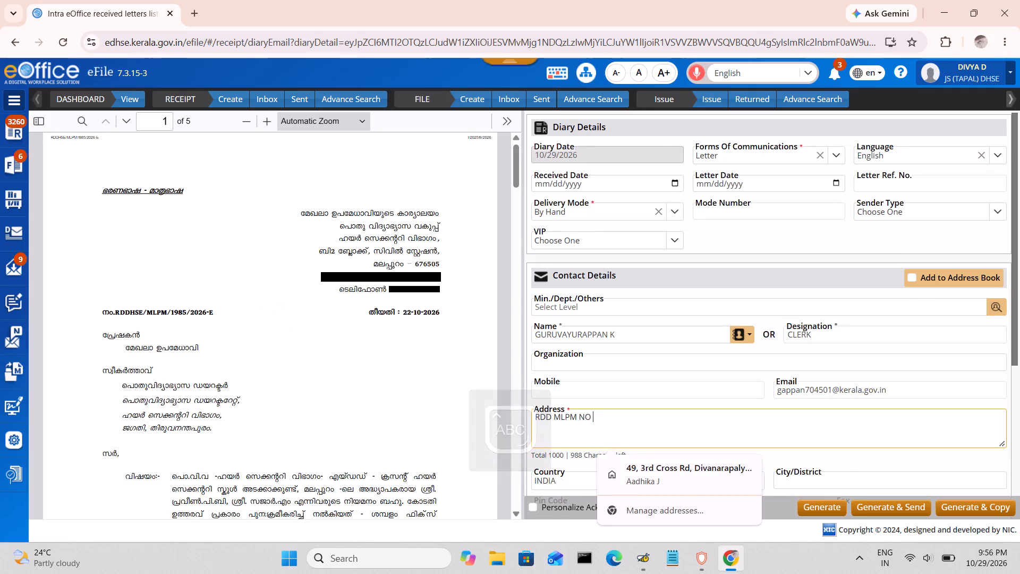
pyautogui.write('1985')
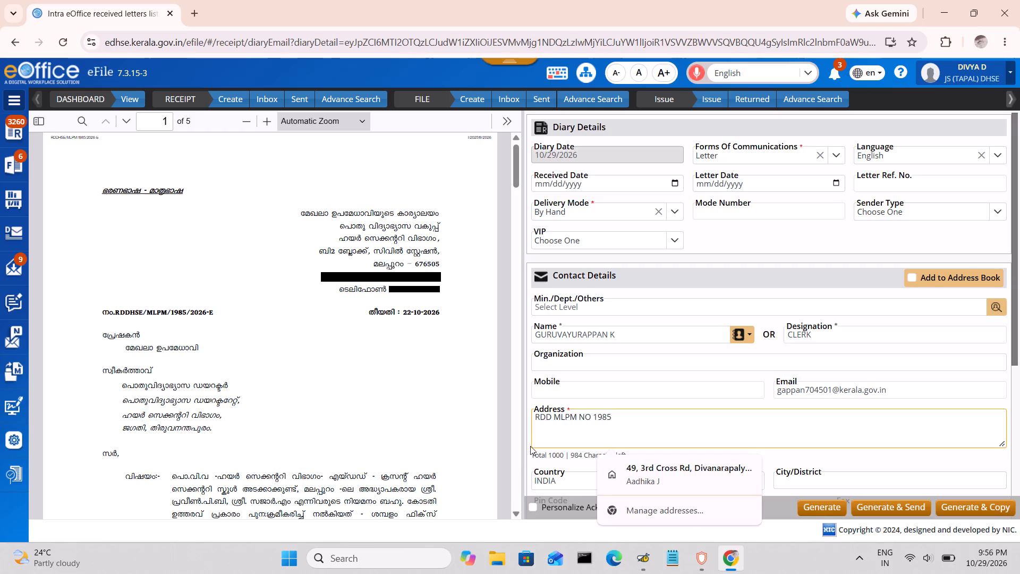
pyautogui.moveTo(614, 416); pyautogui.dragTo(478, 442)
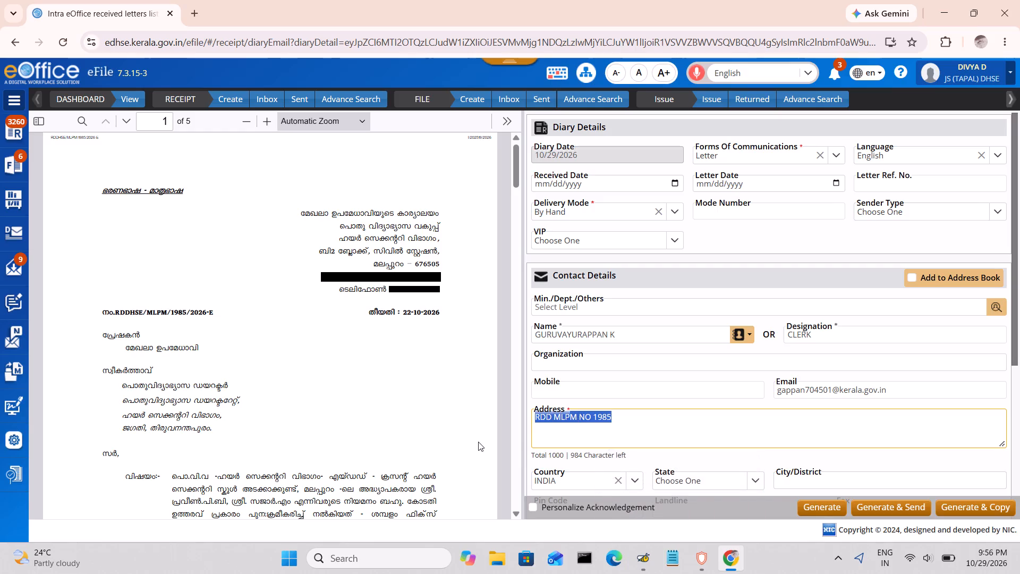
pyautogui.hotkey('ctrl', 'c')
# Set the receipt's main category to General.
pyautogui.scroll(-4, 660, 400)
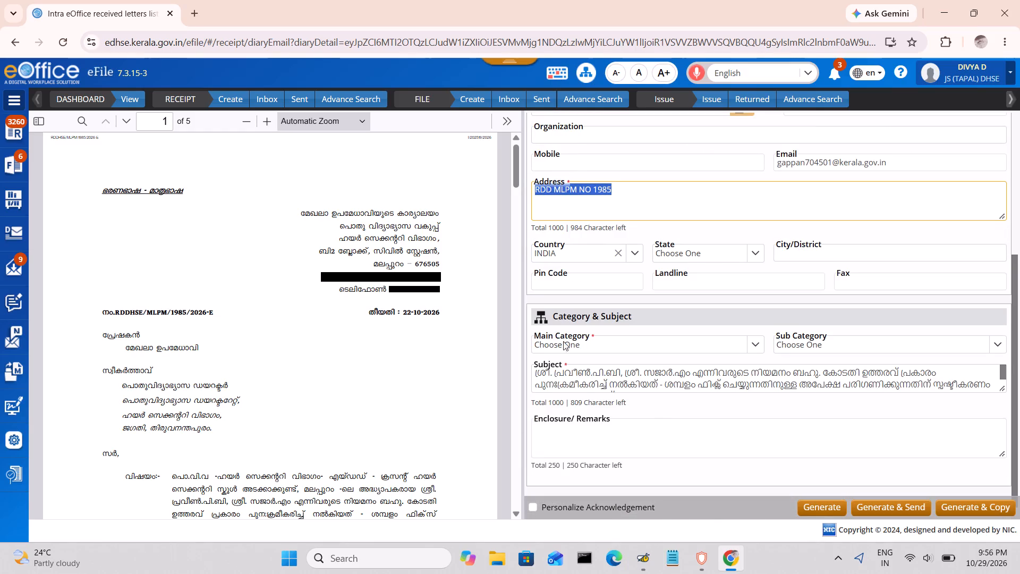
pyautogui.click(557, 328)
pyautogui.press('g')
pyautogui.click(554, 374)
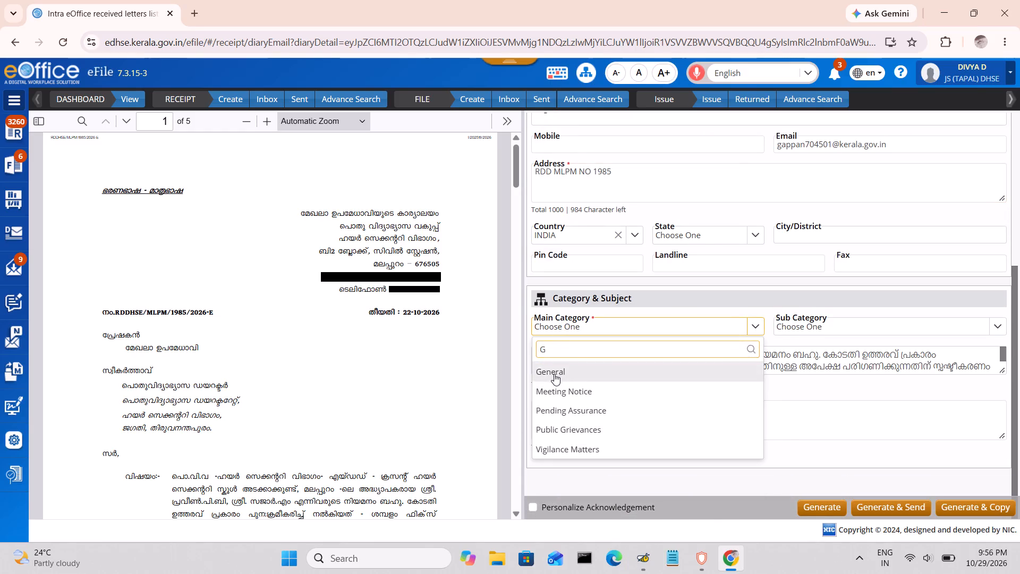
# Append "- RDD MLPM NO 1985" to the end of the subject and generate the receipt for sending.
pyautogui.scroll(-2, 956, 361)
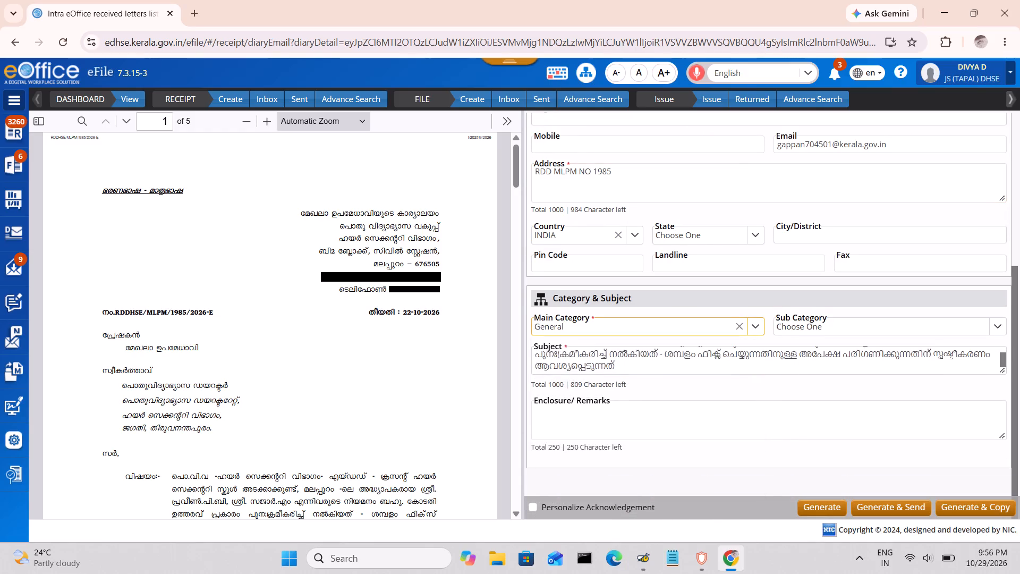
pyautogui.click(618, 366)
pyautogui.write('-')
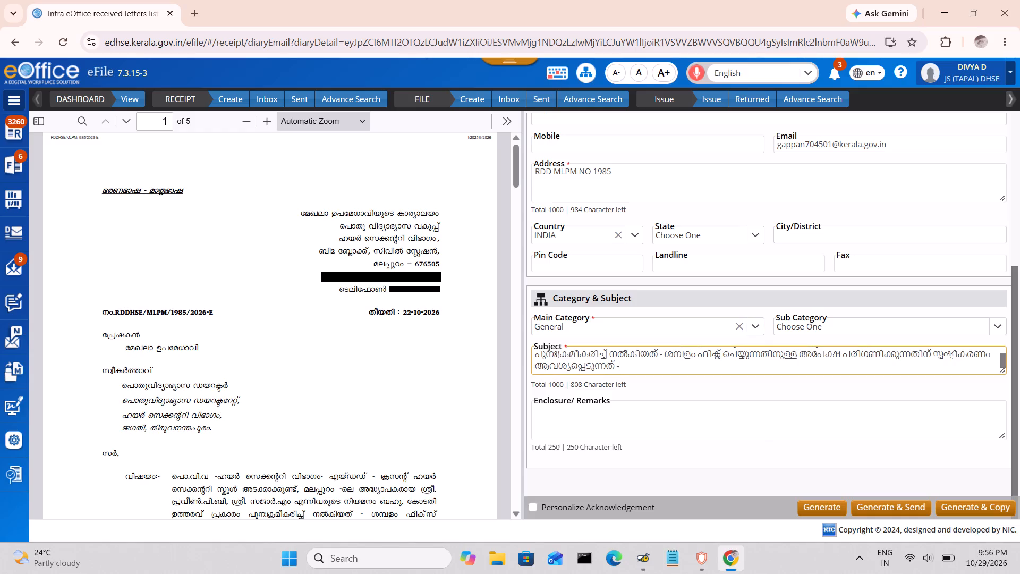
pyautogui.press('space')
pyautogui.hotkey('ctrl', 'v')
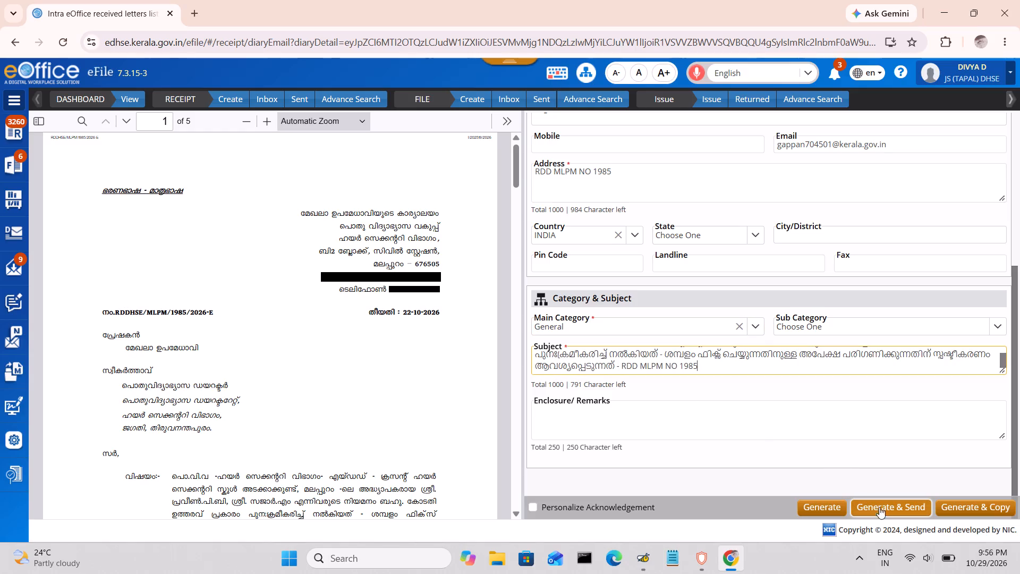
pyautogui.click(880, 510)
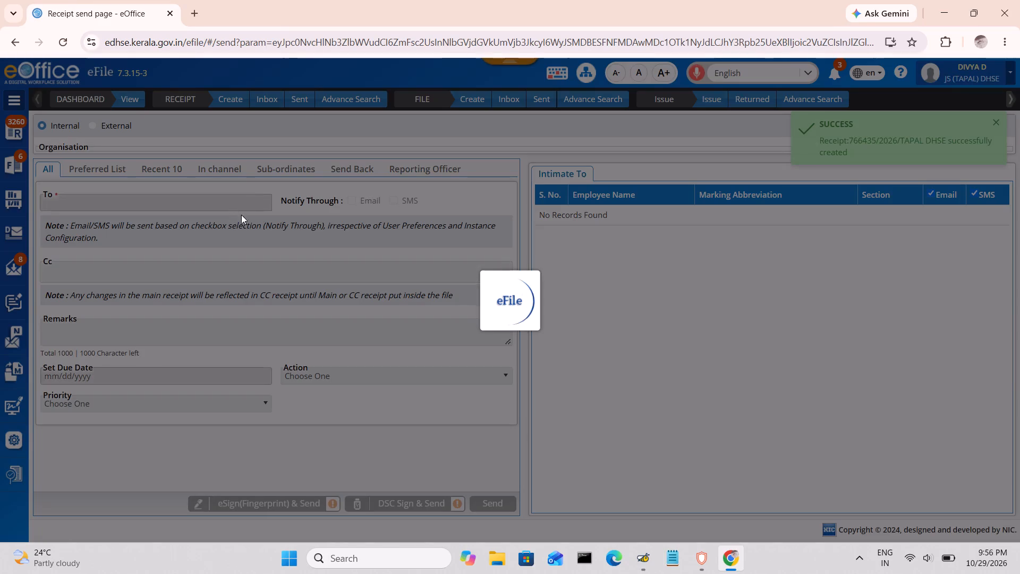
# Look up the recipient with "LATHA", pick the match and send the receipt.
pyautogui.click(261, 201)
pyautogui.click(261, 201)
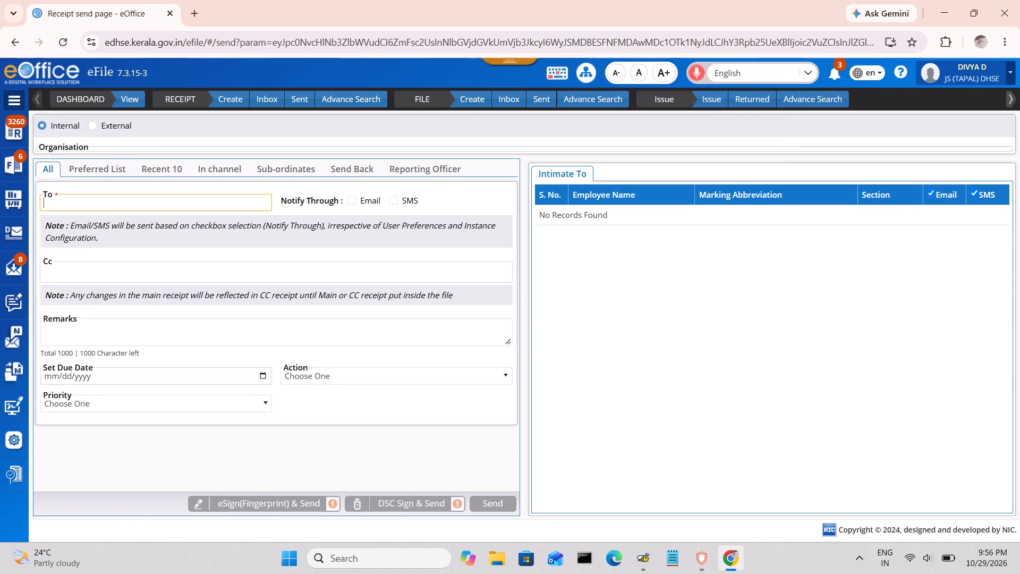
pyautogui.press('l')
pyautogui.press('a')
pyautogui.press('t')
pyautogui.write('HA')
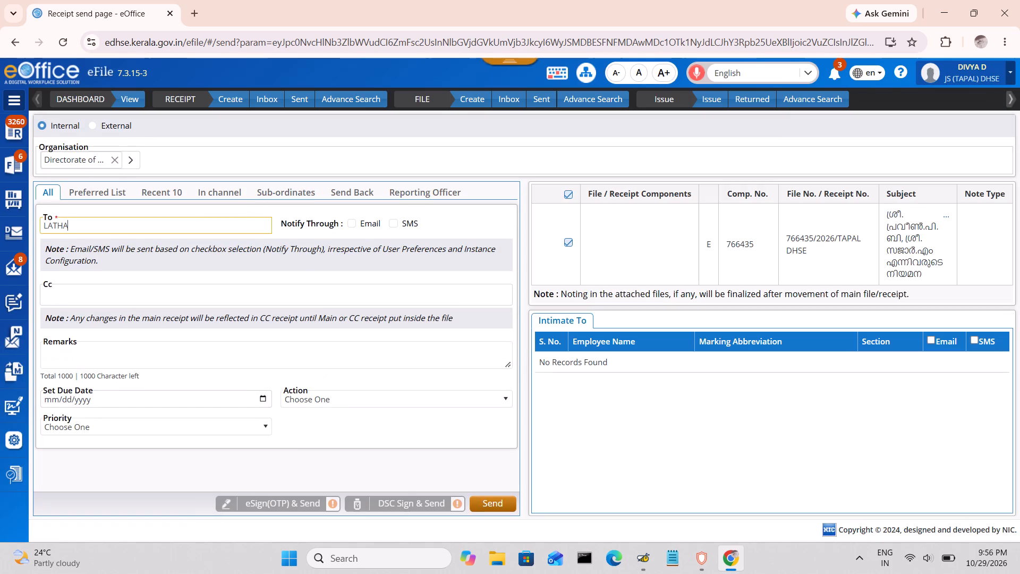
pyautogui.click(109, 264)
pyautogui.click(488, 501)
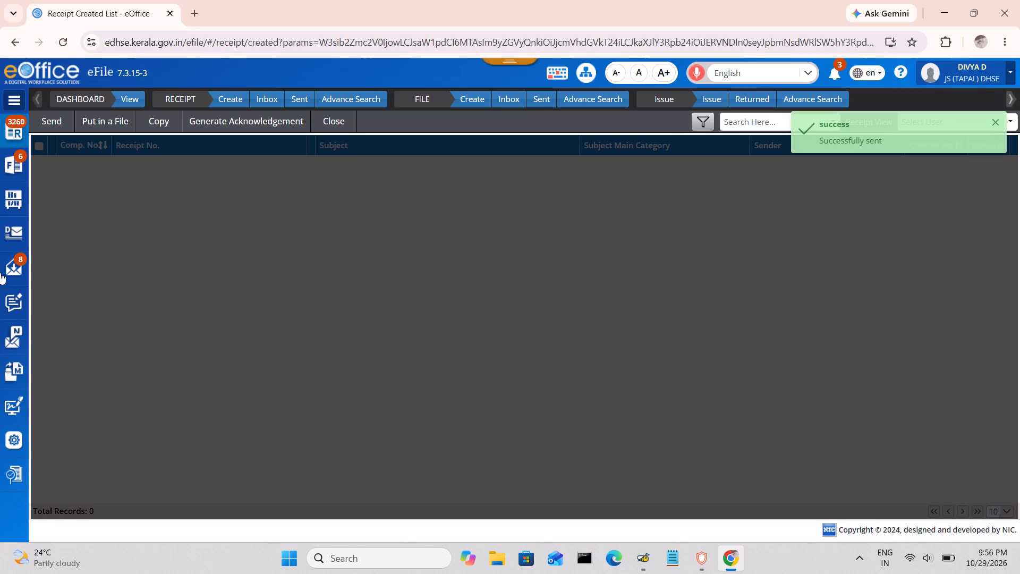
# Open the undiarised "LA Q" letter DIS/285231/2026 for diarising from the Intra eOffice received letters.
pyautogui.click(14, 268)
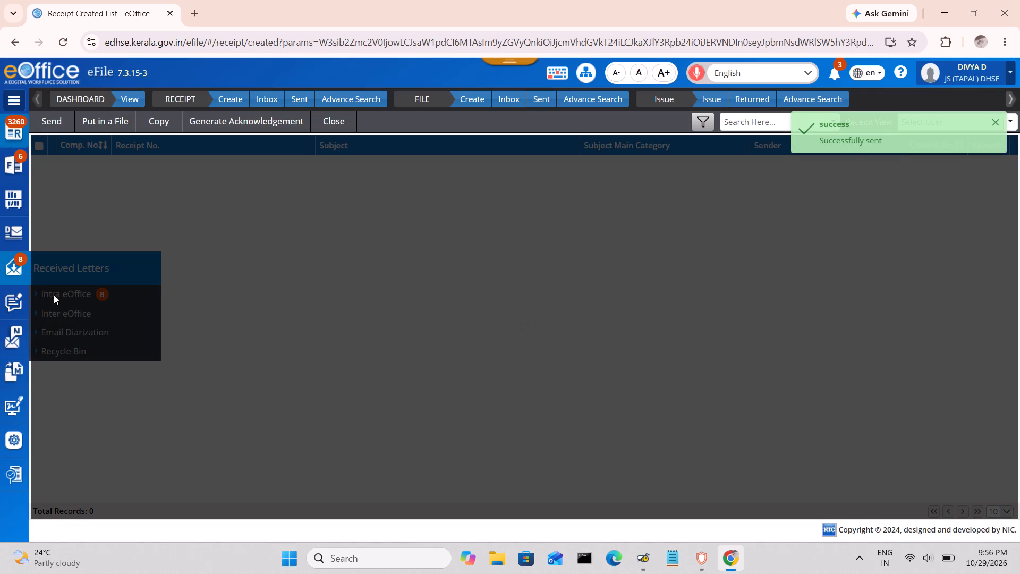
pyautogui.click(69, 295)
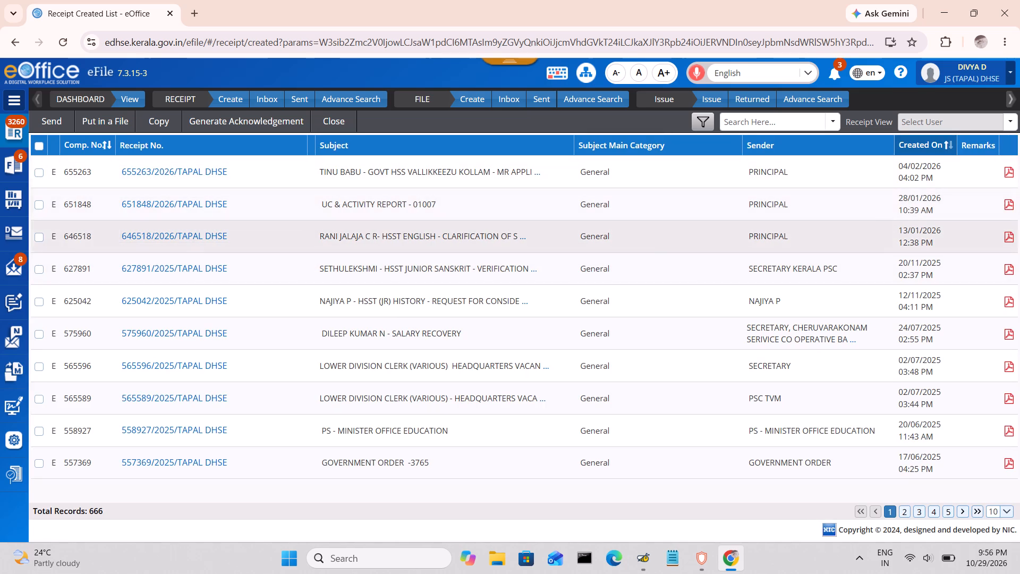
pyautogui.click(10, 264)
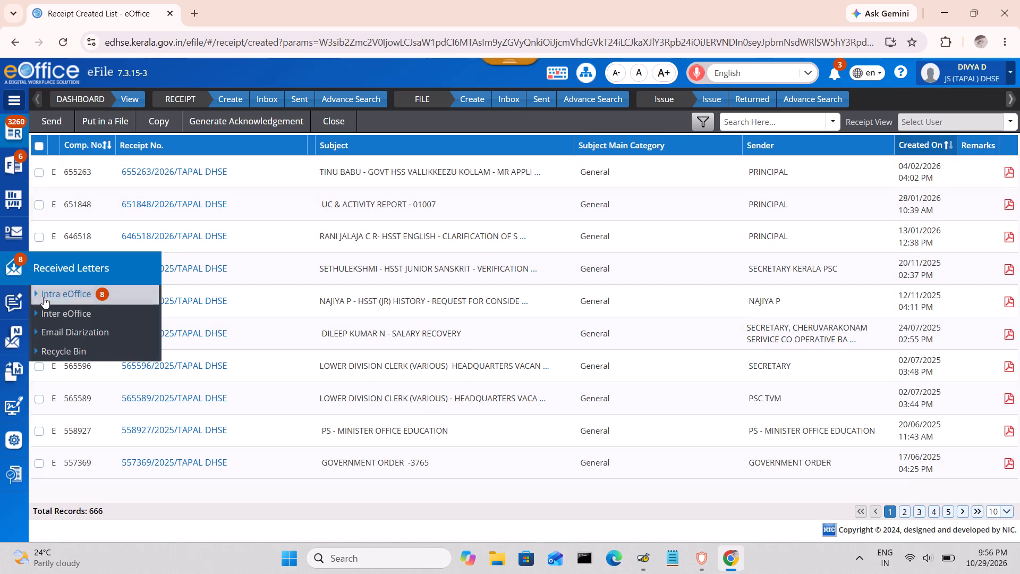
pyautogui.click(50, 296)
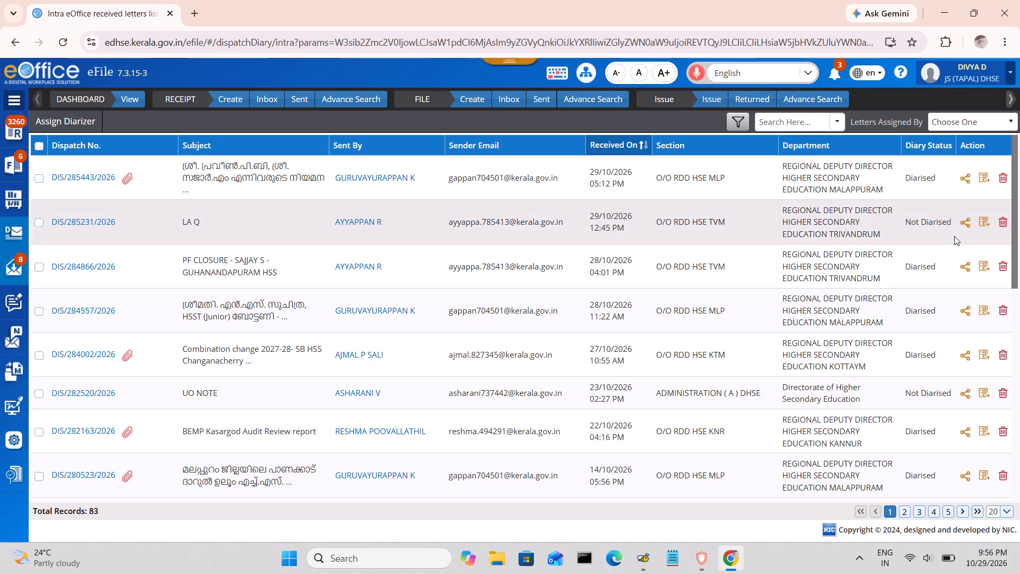
pyautogui.click(984, 218)
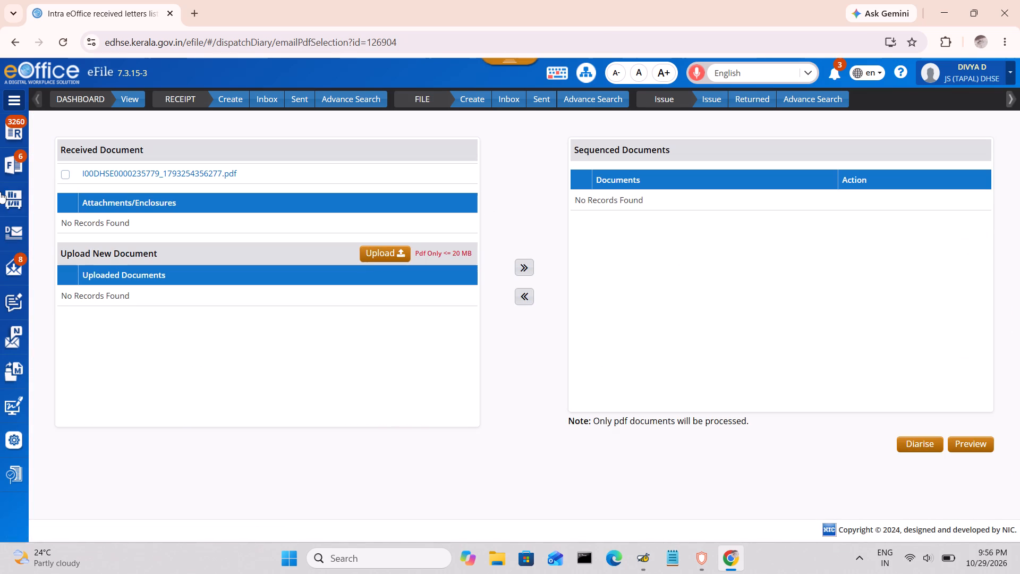
# Add the letter's received PDF to the sequenced documents and diarise it.
pyautogui.click(67, 172)
pyautogui.click(527, 267)
pyautogui.click(904, 441)
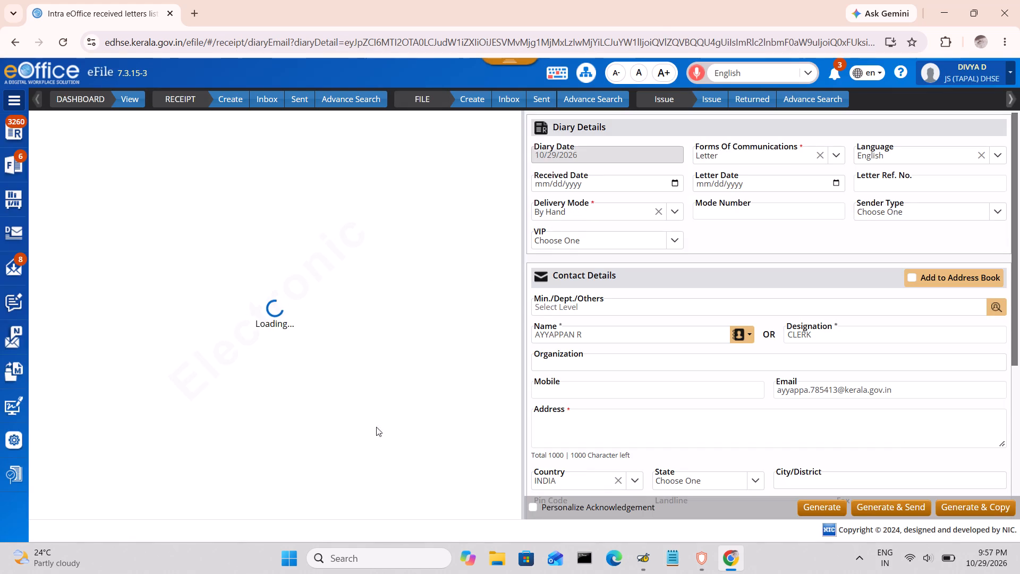
pyautogui.click(596, 438)
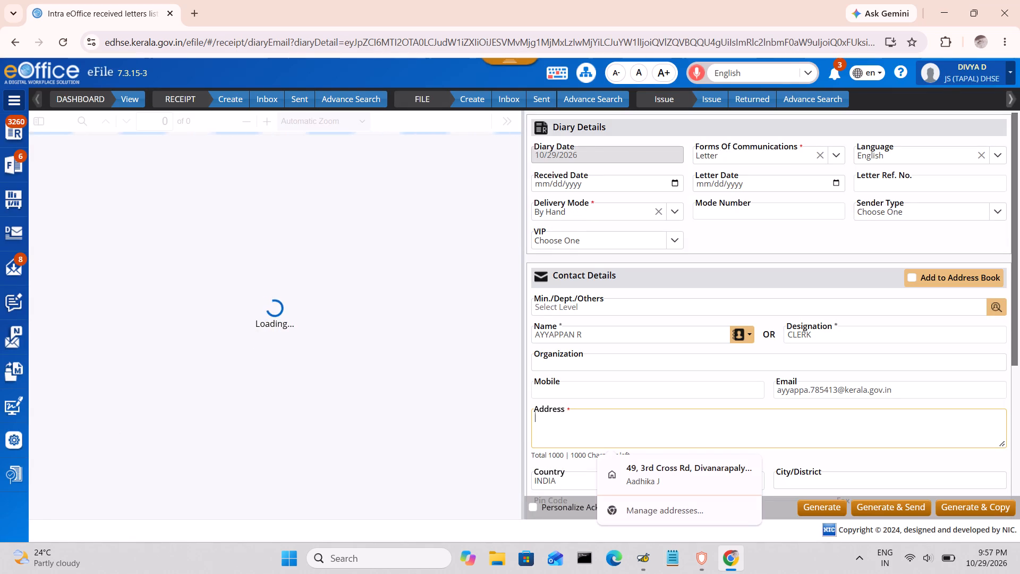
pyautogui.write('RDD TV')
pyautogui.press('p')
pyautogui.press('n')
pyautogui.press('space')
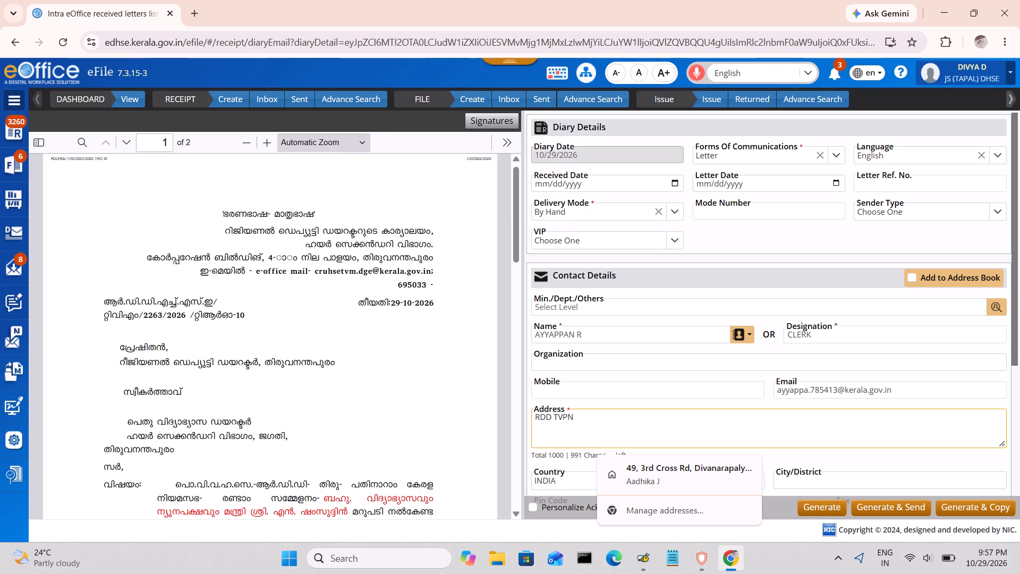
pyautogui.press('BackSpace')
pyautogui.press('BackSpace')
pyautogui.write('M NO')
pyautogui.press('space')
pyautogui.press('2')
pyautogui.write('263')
# Copy the full address text "RDD TVPM NO 2263".
pyautogui.moveTo(619, 412); pyautogui.dragTo(554, 430)
pyautogui.moveTo(537, 428); pyautogui.dragTo(537, 416)
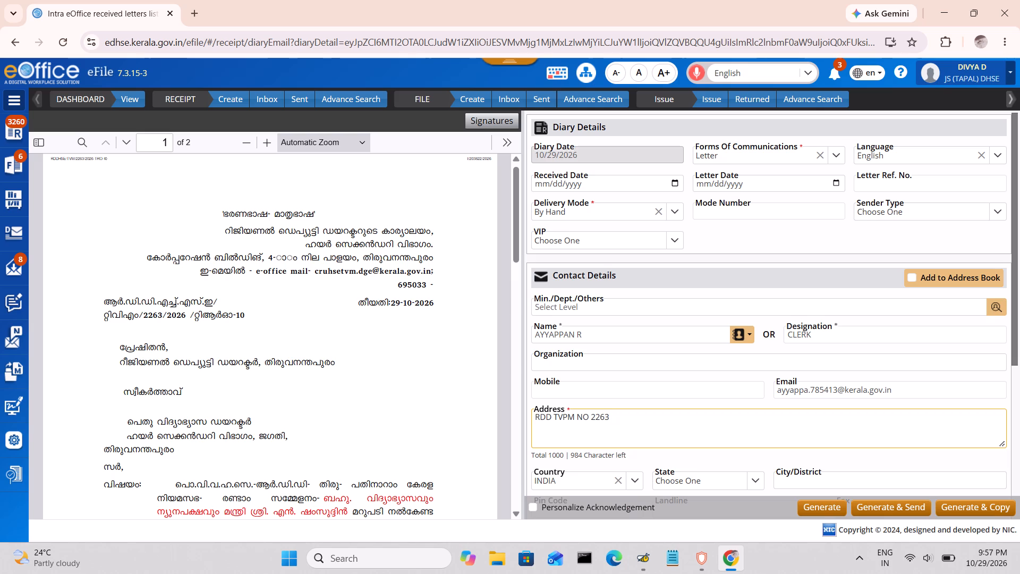
pyautogui.click(652, 412)
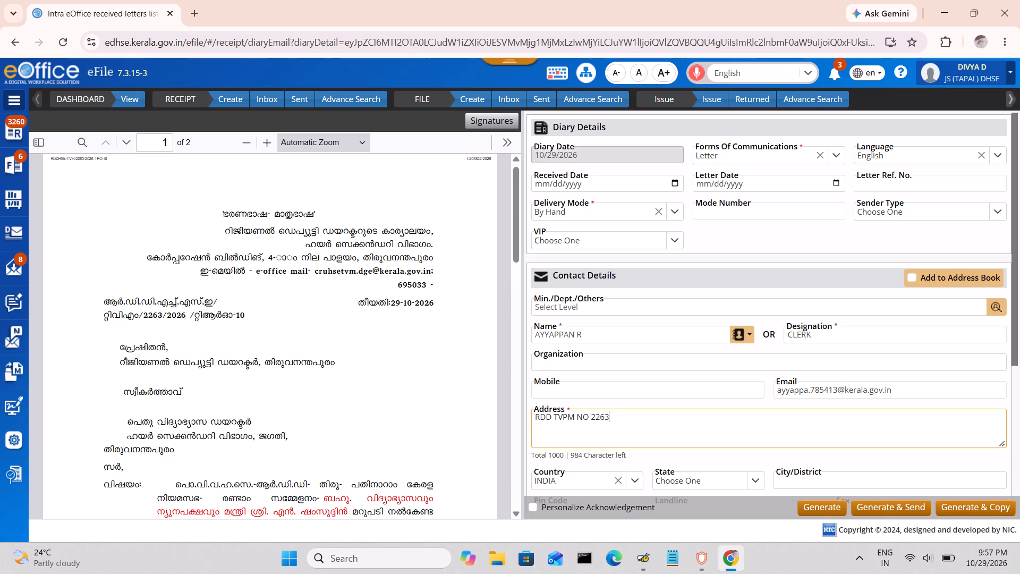
pyautogui.moveTo(629, 413); pyautogui.dragTo(512, 413)
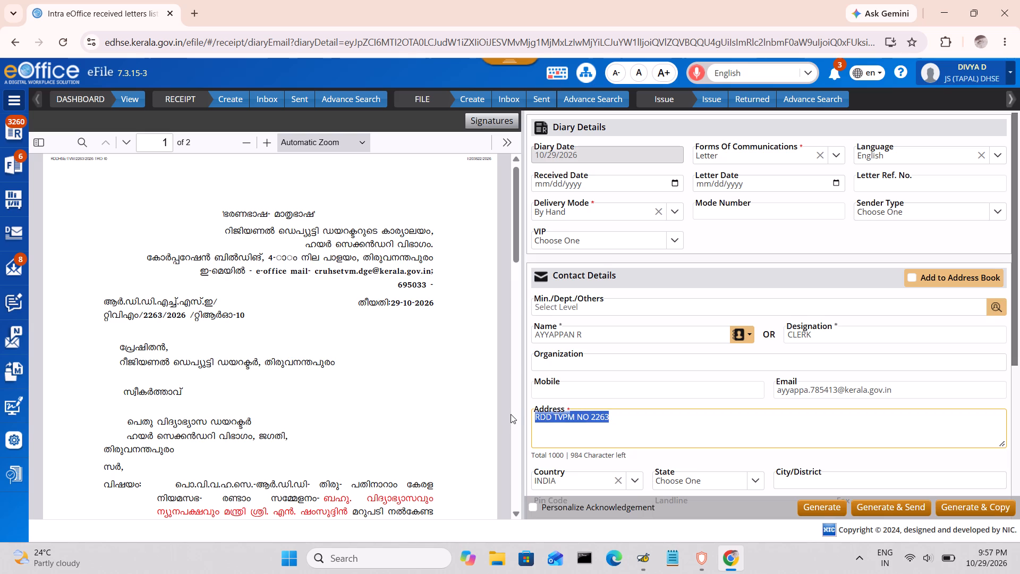
pyautogui.hotkey('ctrl', 'c')
# Check the letter's opening page and set the receipt's main category to General.
pyautogui.scroll(-3, 363, 417)
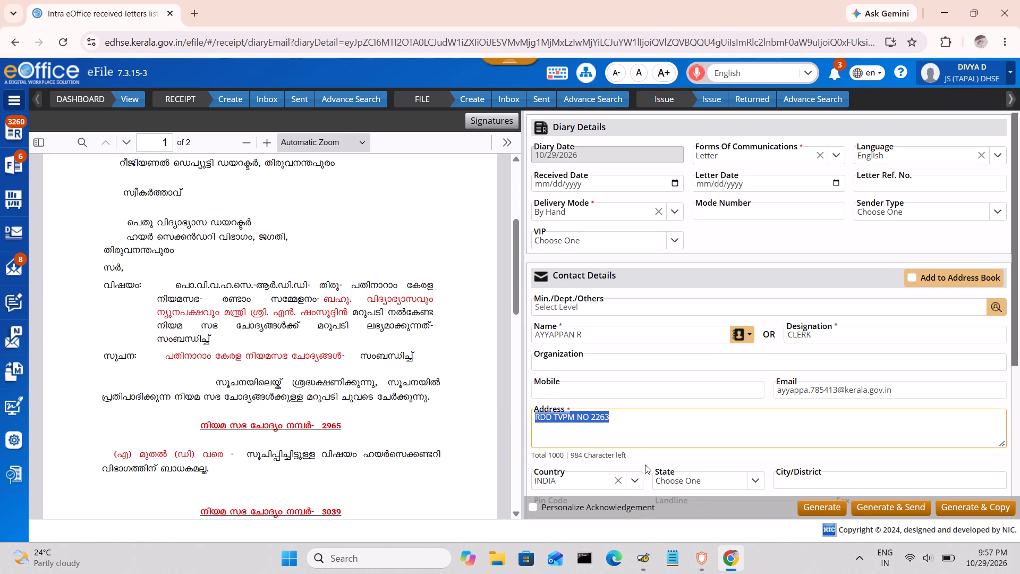
pyautogui.scroll(5, 280, 369)
pyautogui.scroll(-2, 279, 369)
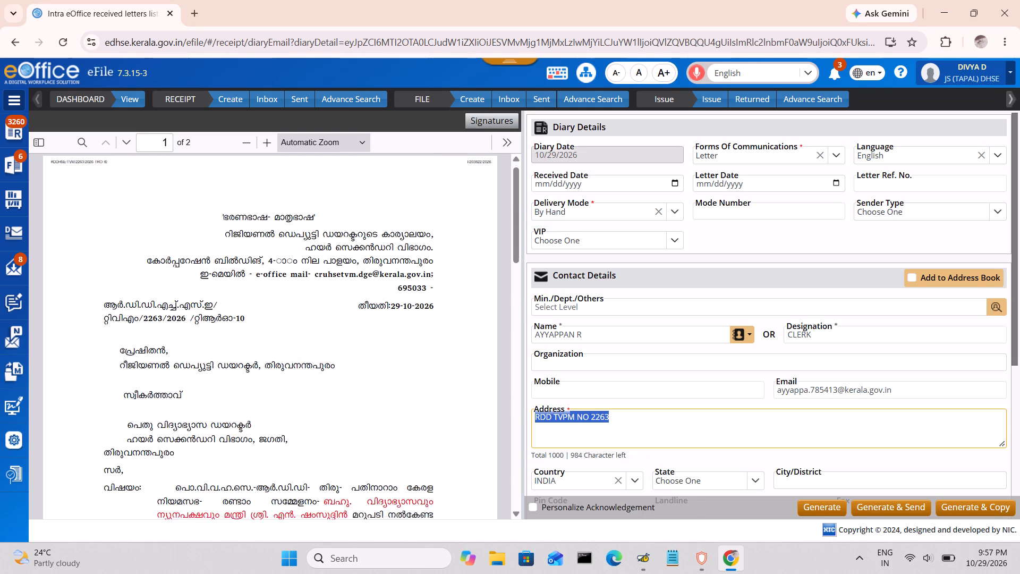
pyautogui.scroll(-1, 279, 369)
pyautogui.scroll(-6, 745, 391)
pyautogui.click(549, 325)
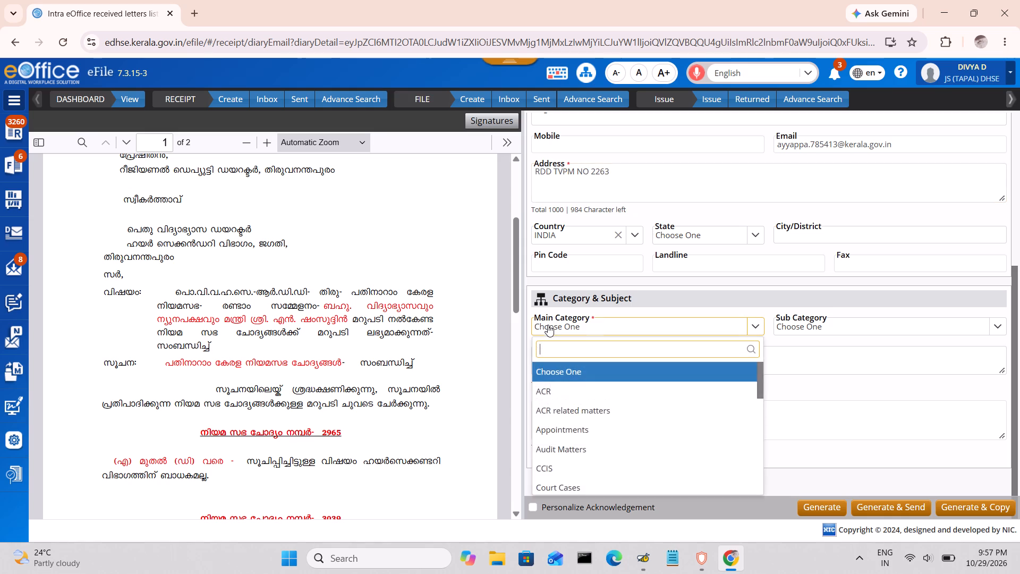
pyautogui.press('g')
pyautogui.click(551, 372)
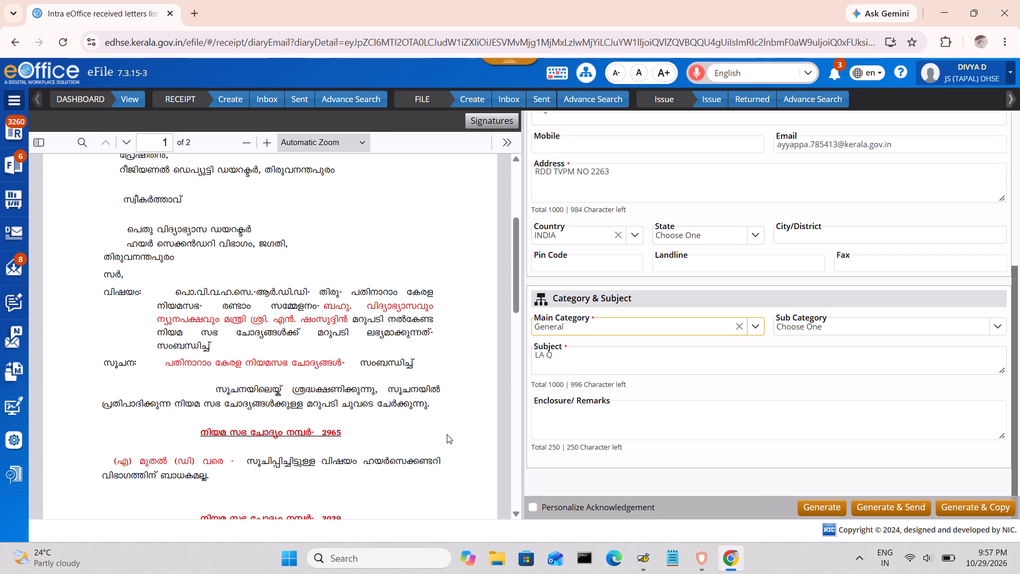
# Complete the receipt's subject as "LA QUESTION NO 2965 - RDD TVPM NO 2263", reusing the copied address text.
pyautogui.click(557, 357)
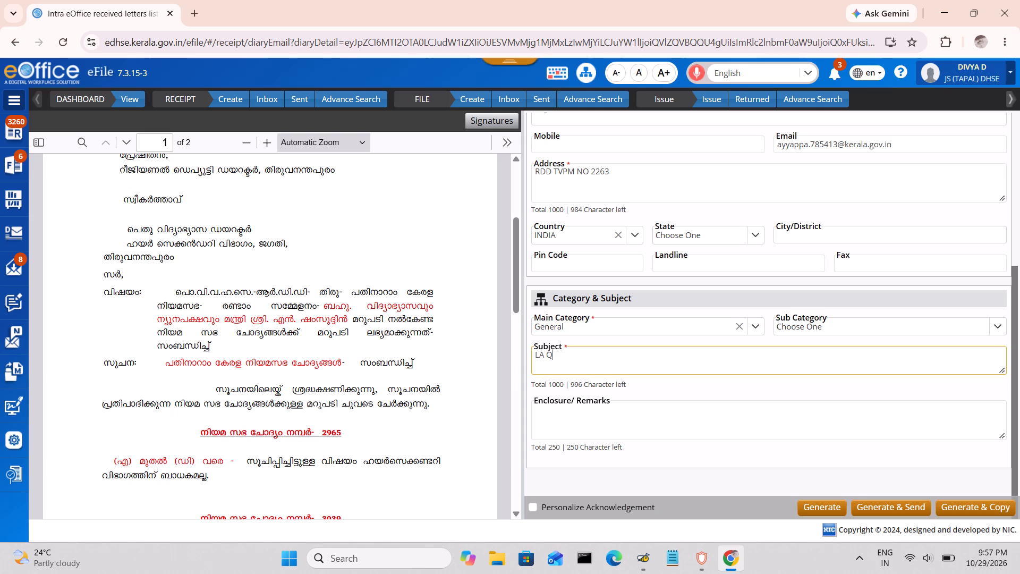
pyautogui.press('u')
pyautogui.write('ESTION NO')
pyautogui.press('space')
pyautogui.write('2965 -')
pyautogui.press('space')
pyautogui.hotkey('ctrl', 'v')
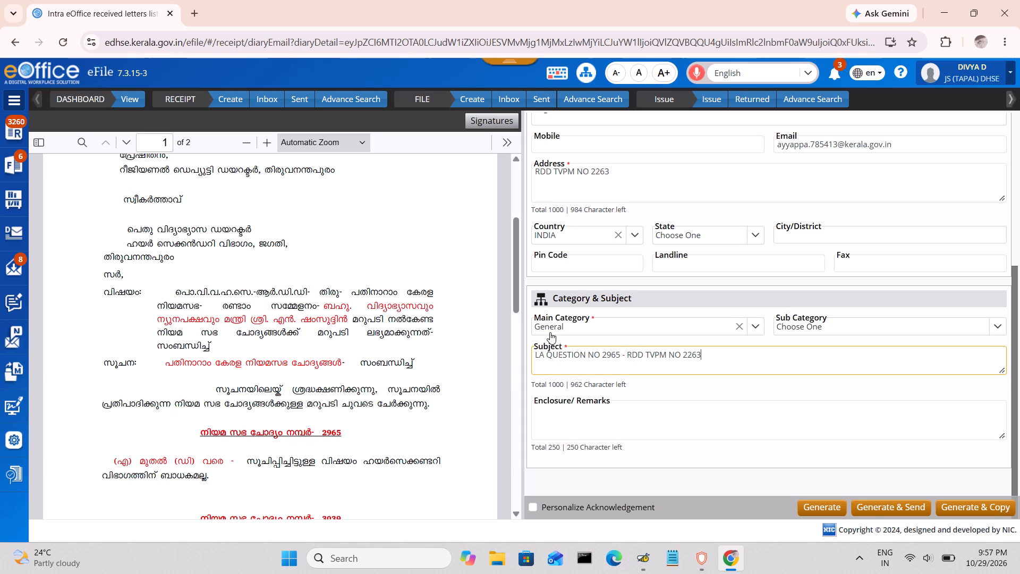
# Generate the receipt and send it to the JS (AD D) DHSE recipient in Administration (D), found by searching "AD D".
pyautogui.click(881, 509)
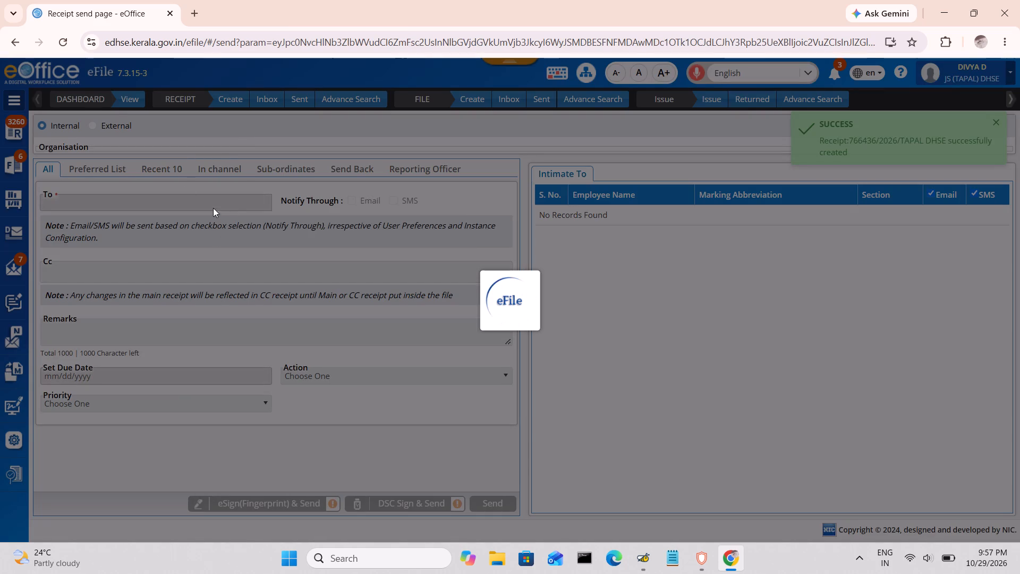
pyautogui.click(263, 201)
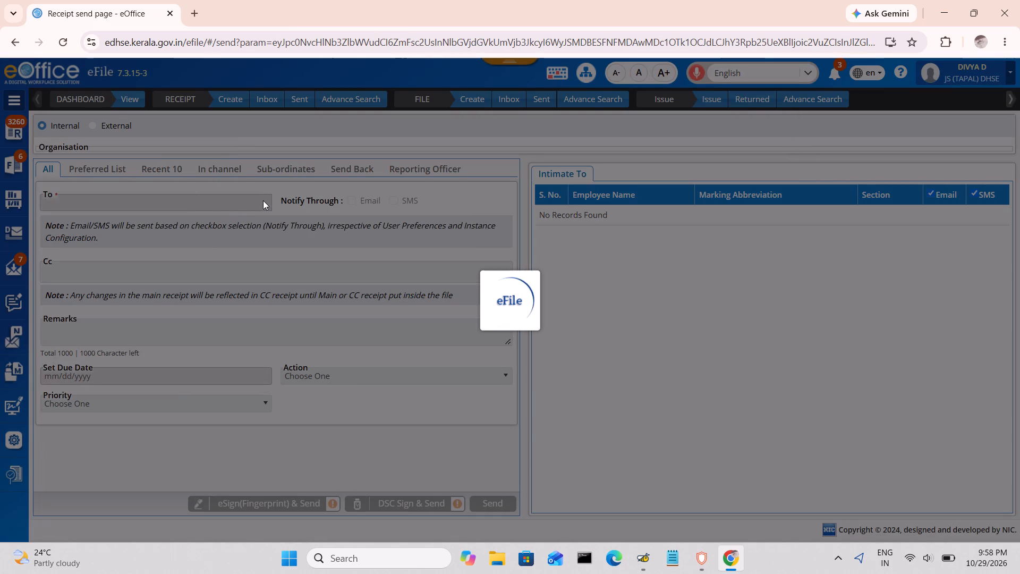
pyautogui.click(263, 200)
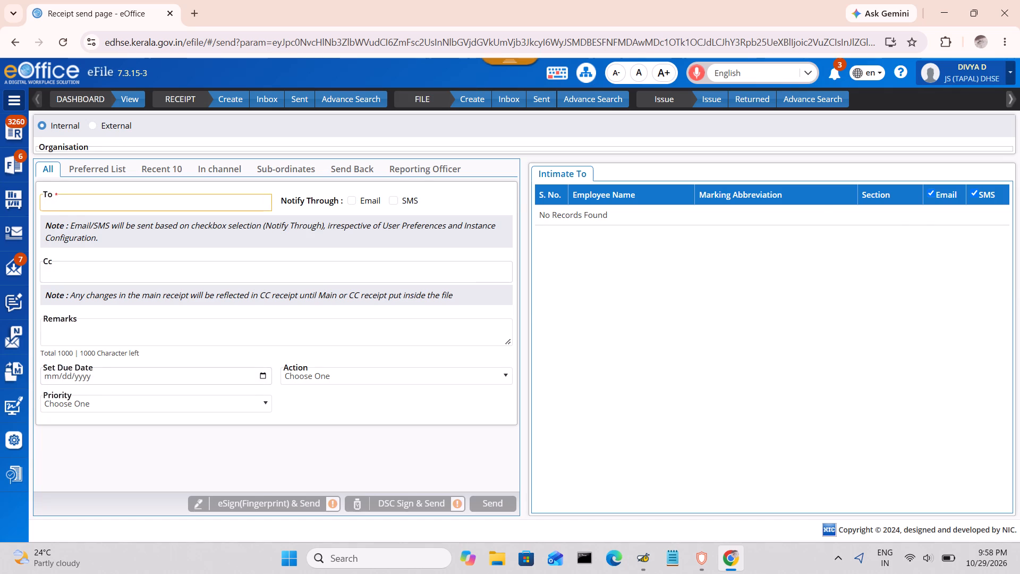
pyautogui.press('a')
pyautogui.press('d')
pyautogui.press('space')
pyautogui.press('d')
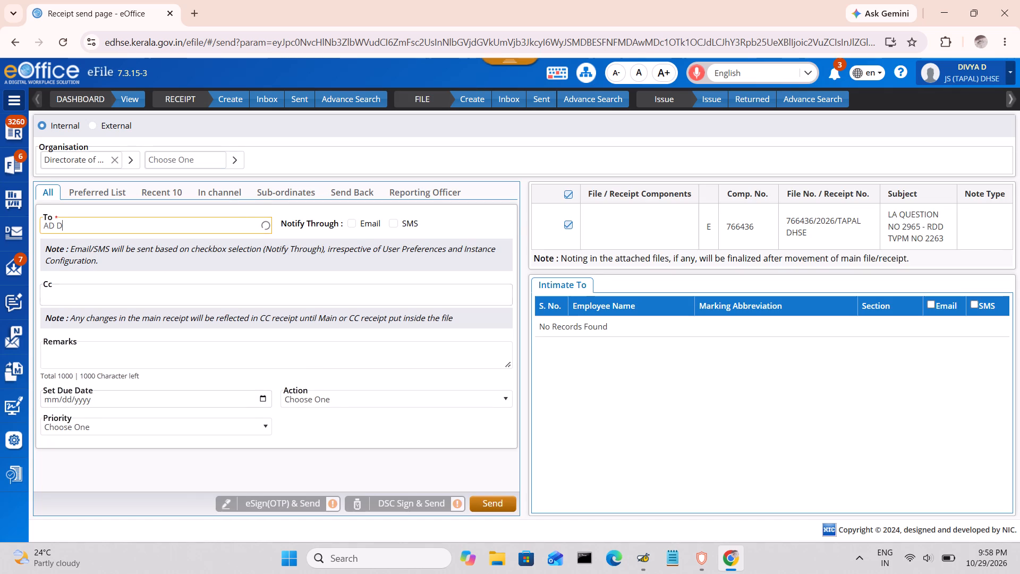
pyautogui.click(96, 323)
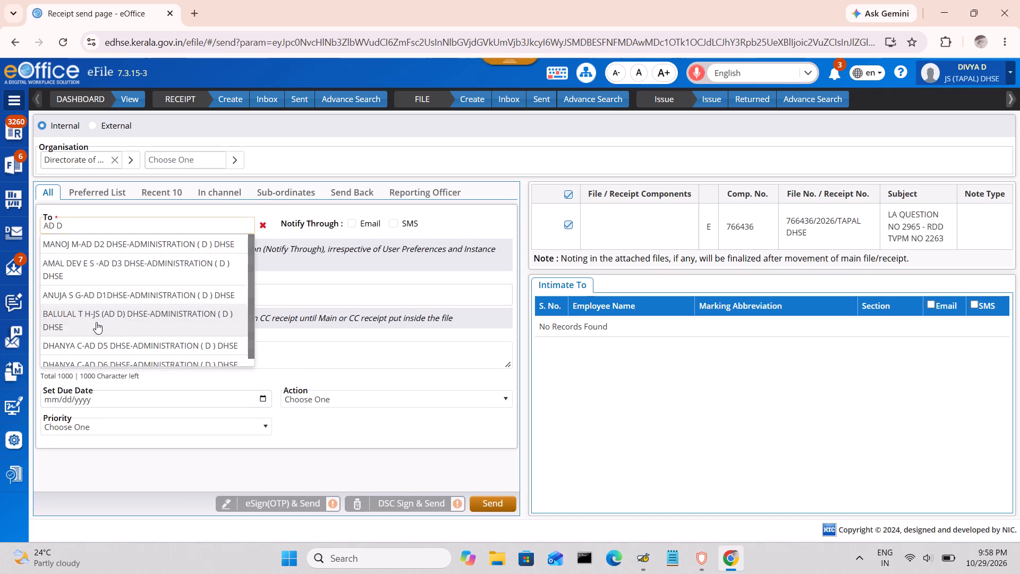
pyautogui.click(482, 504)
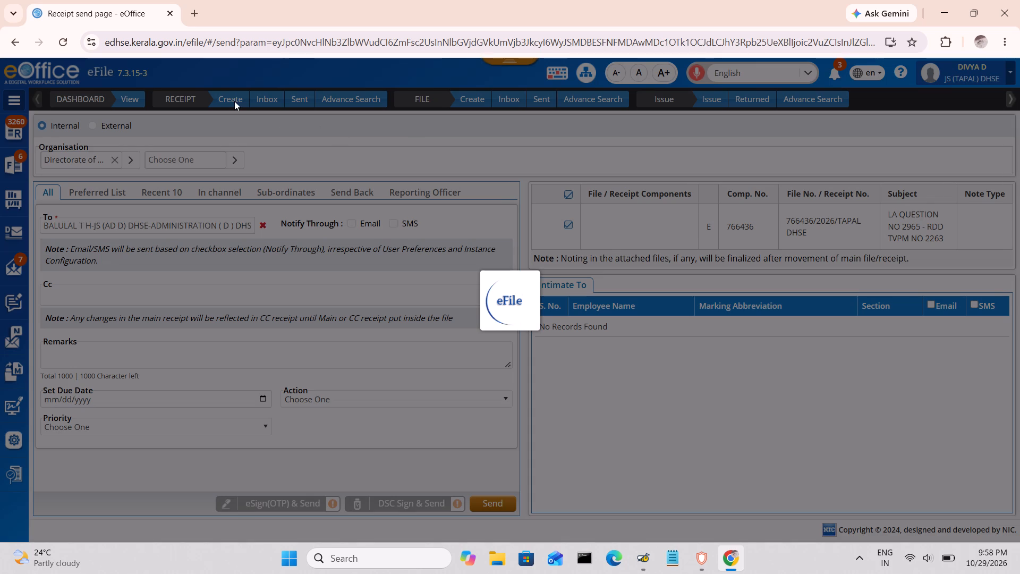
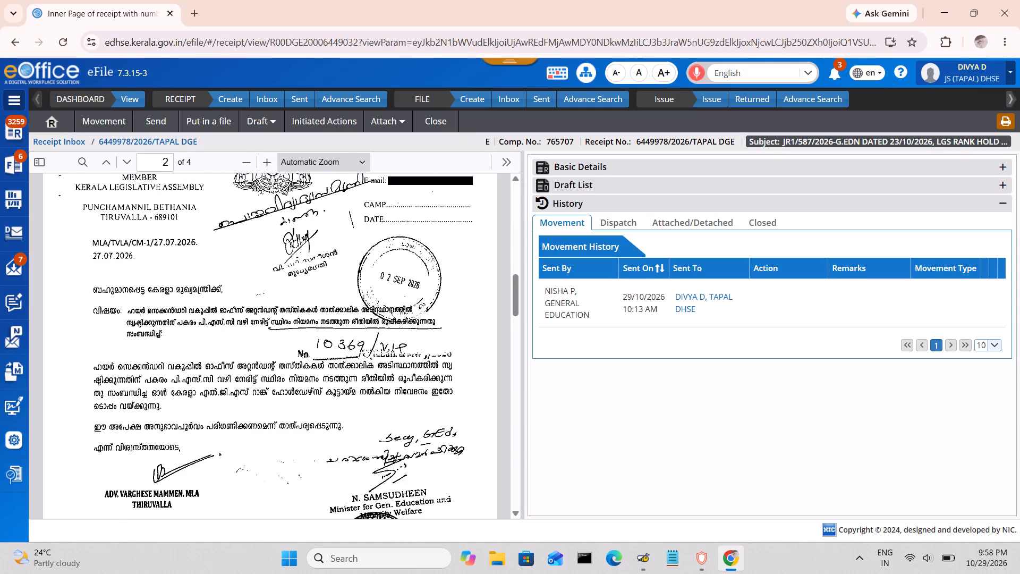
# Address the open receipt for sending to the JS (ACD C) DHSE recipient in Academic (C), found by searching "ACD C".
pyautogui.click(167, 119)
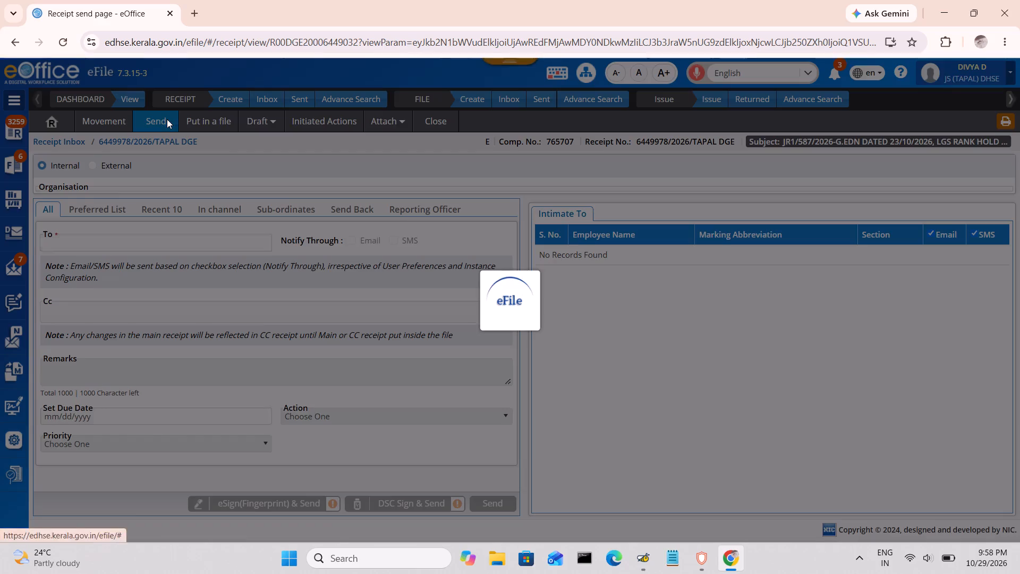
pyautogui.click(172, 250)
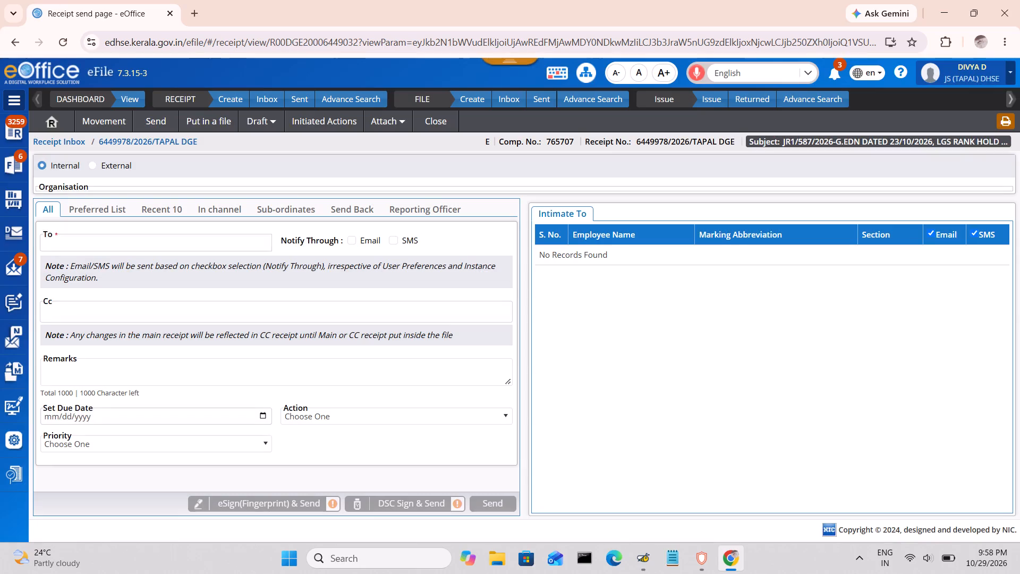
pyautogui.click(172, 244)
pyautogui.press('a')
pyautogui.press('c')
pyautogui.press('d')
pyautogui.press('space')
pyautogui.press('c')
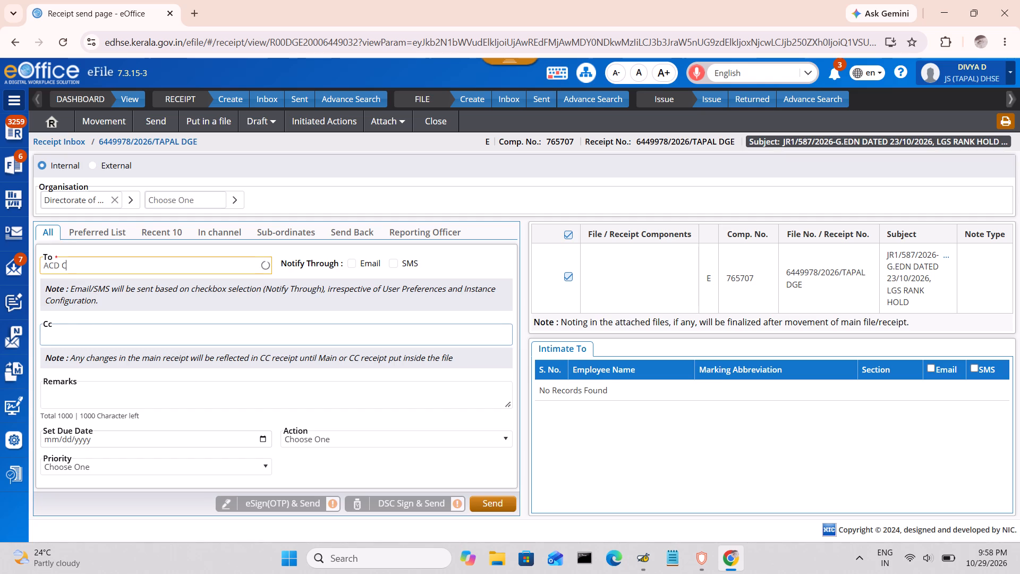
pyautogui.click(86, 308)
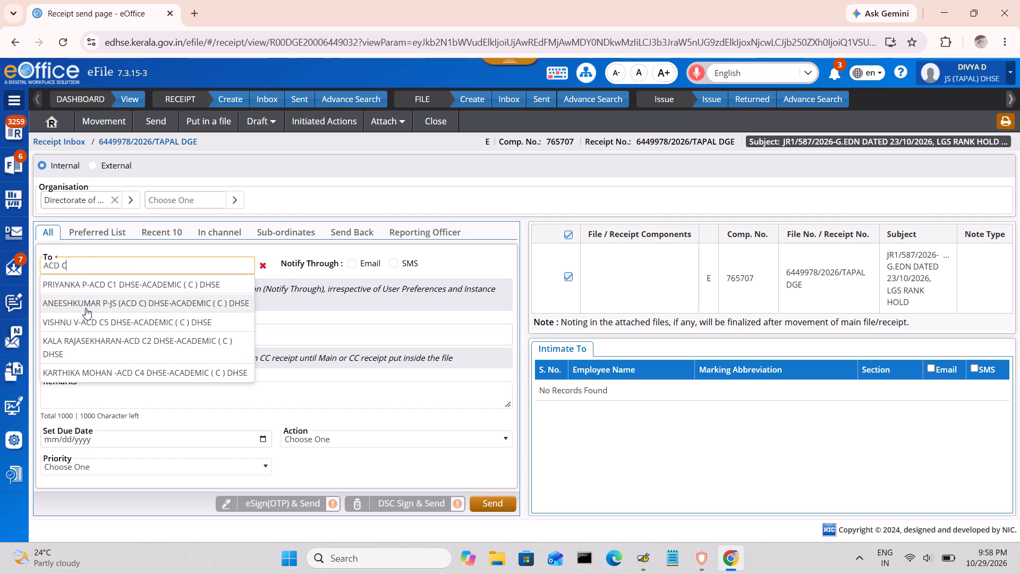
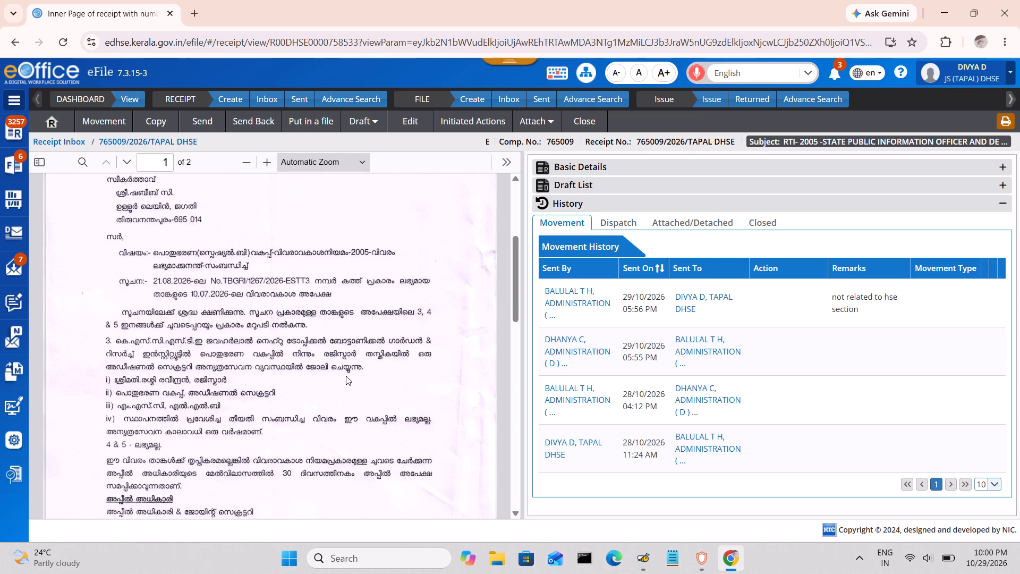
# Read the scanned letter in receipt 765009/2026/TAPAL DHSE, covering its sender, addressee, subject, references and reply text.
pyautogui.scroll(-2, 346, 376)
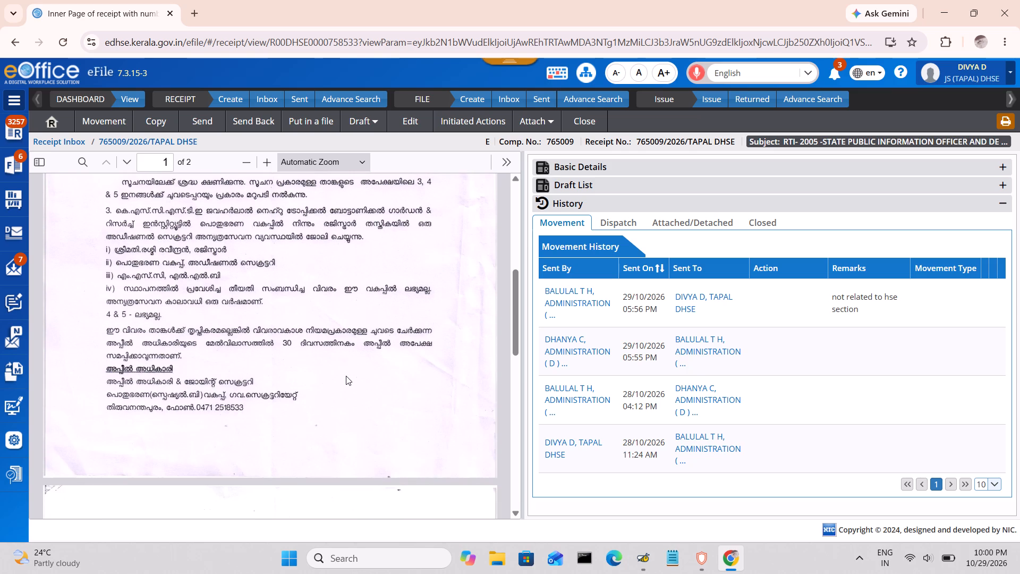
pyautogui.scroll(3, 346, 376)
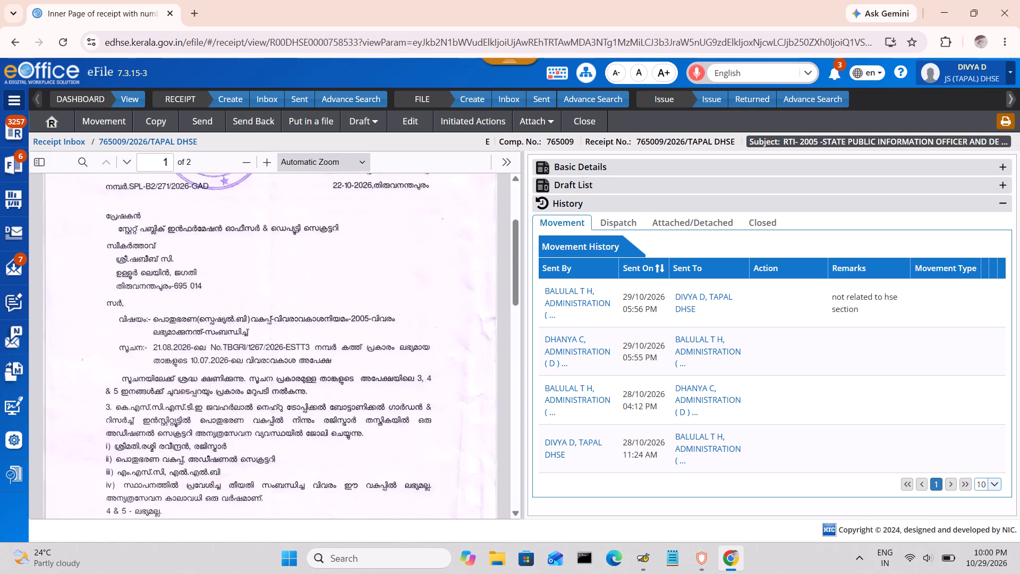
pyautogui.scroll(-2, 346, 376)
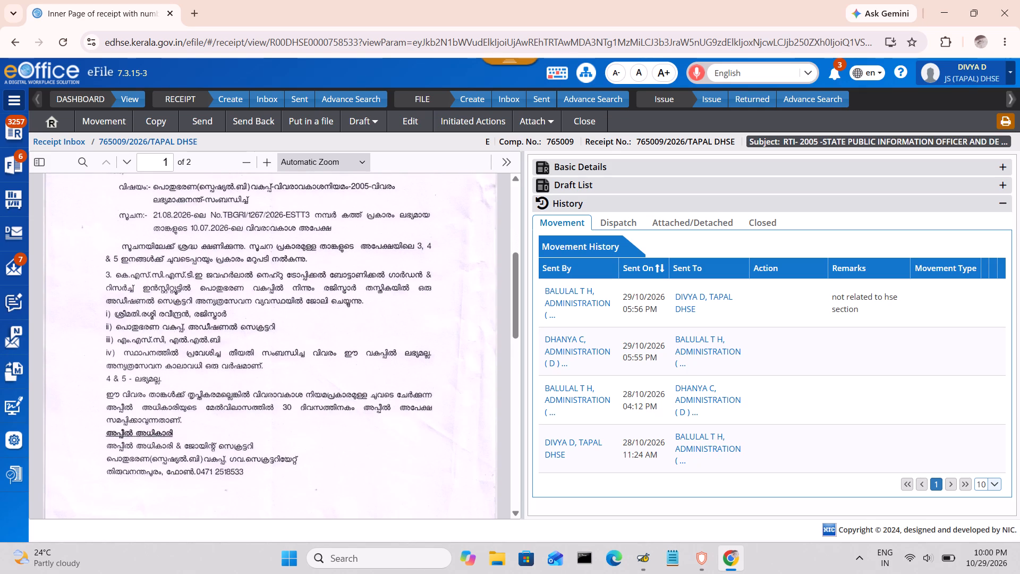
pyautogui.scroll(4, 346, 376)
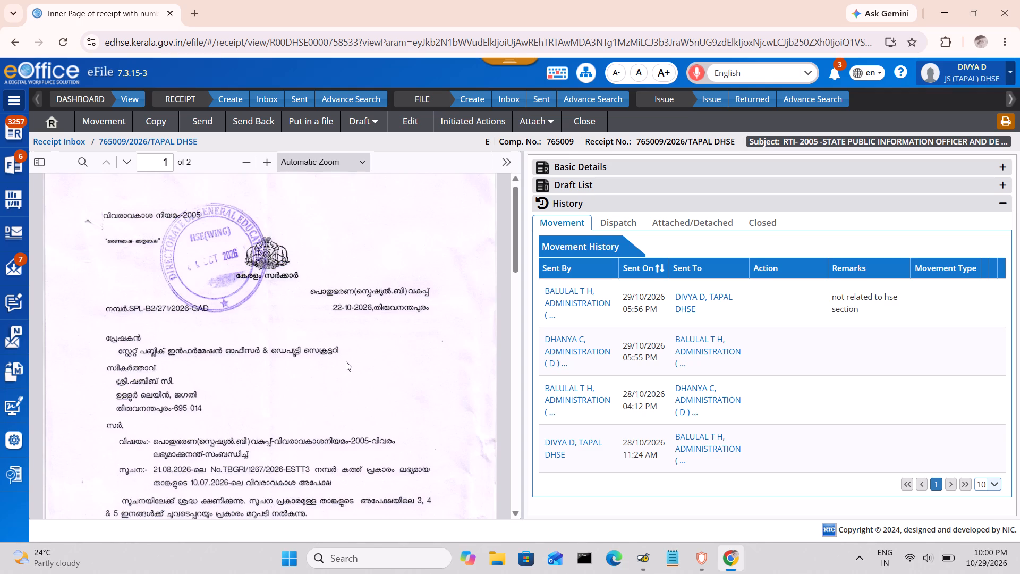
pyautogui.scroll(-2, 346, 361)
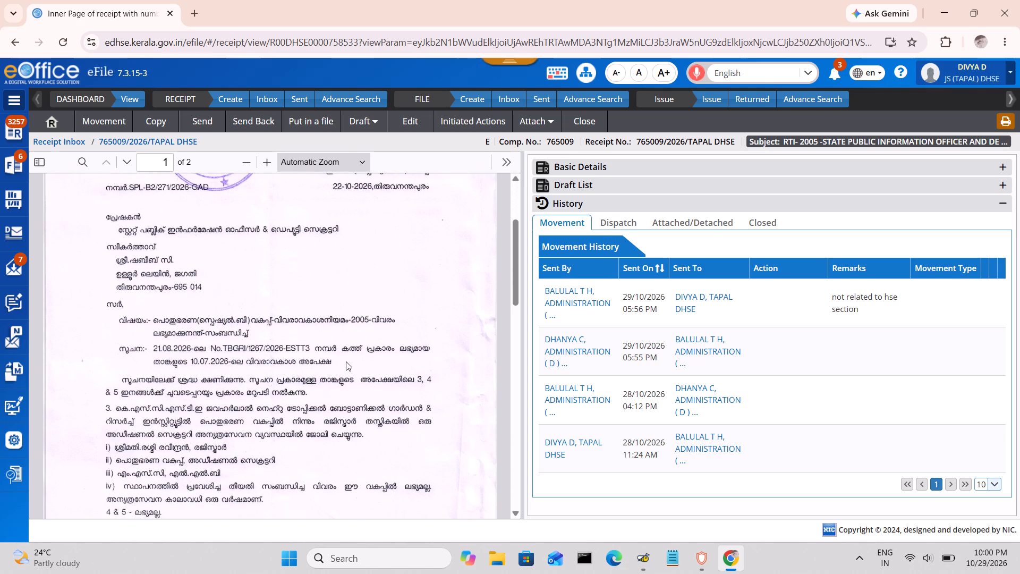
pyautogui.scroll(-2, 346, 361)
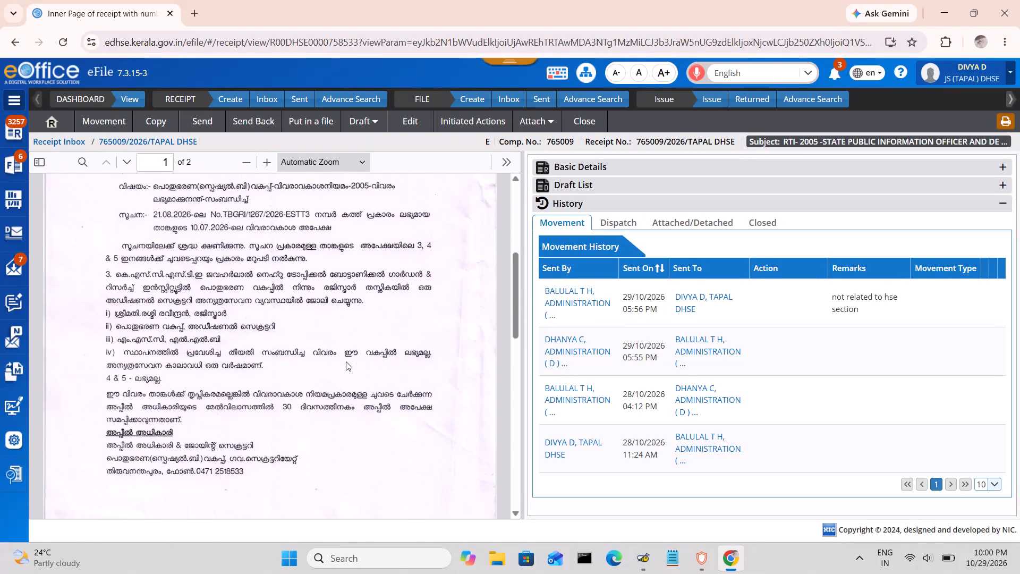
pyautogui.scroll(7, 346, 361)
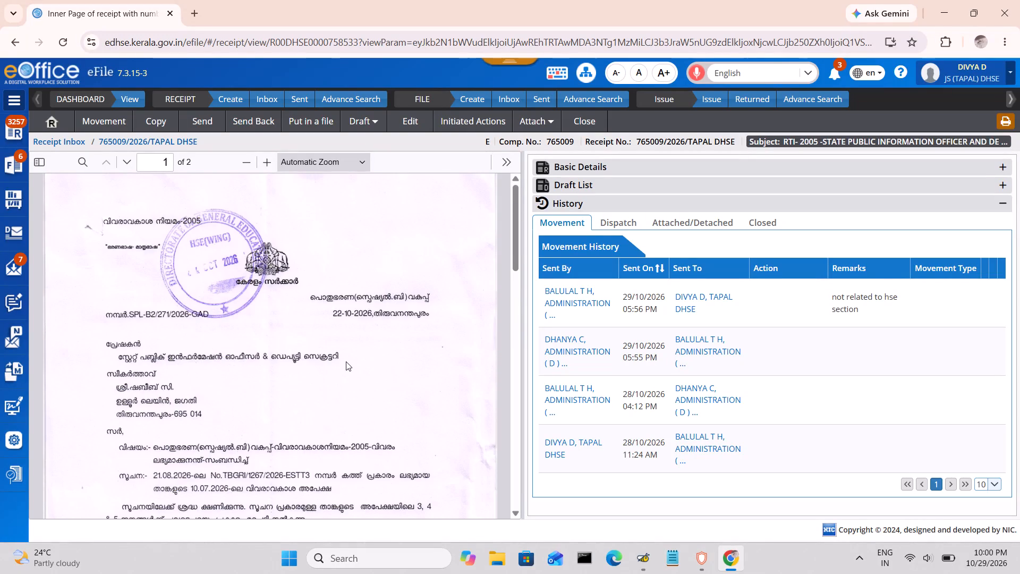
pyautogui.scroll(7, 346, 361)
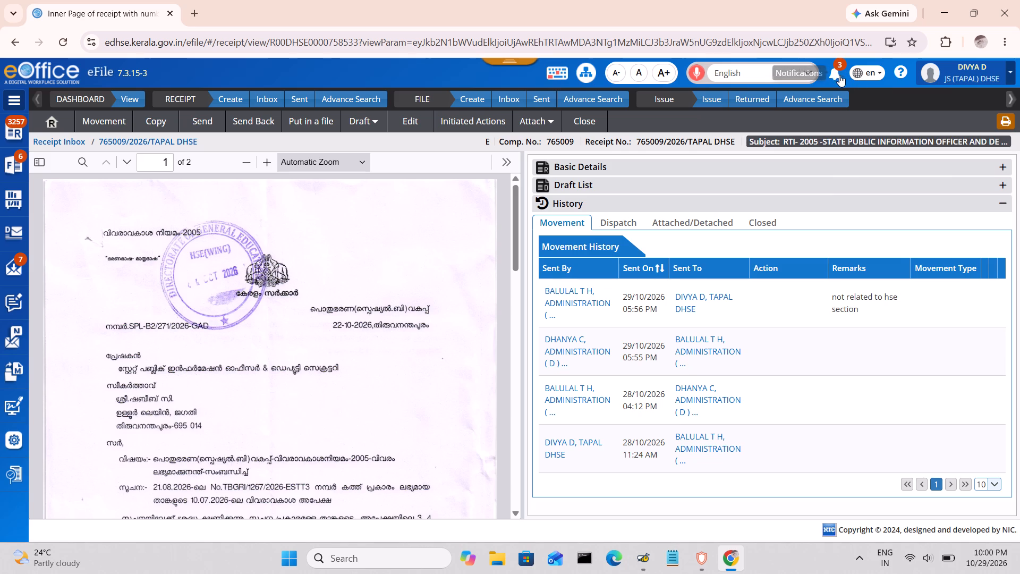
# Clear all notifications of the signed-in account.
pyautogui.click(839, 61)
pyautogui.click(819, 102)
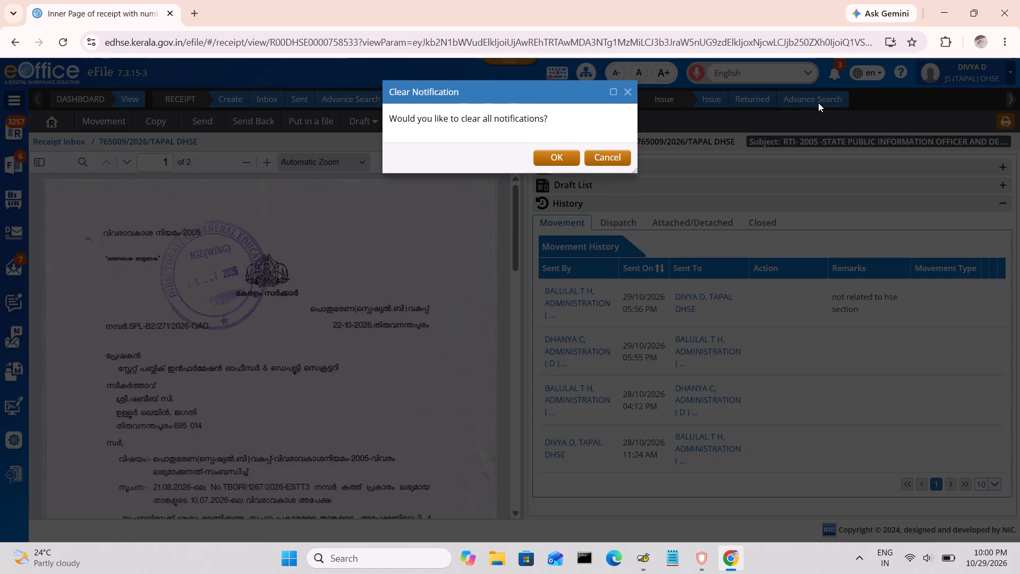
pyautogui.click(566, 162)
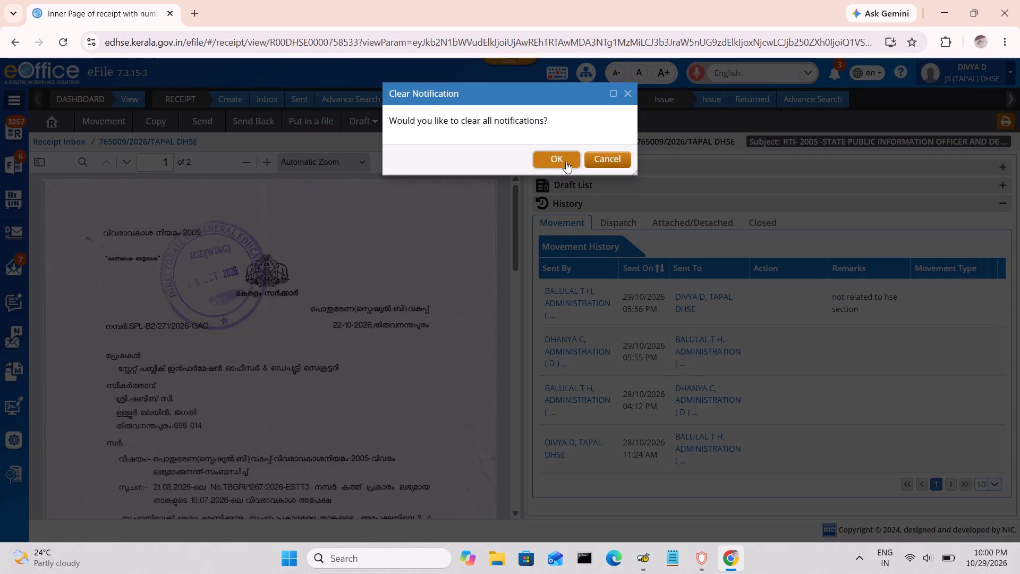
# View the list of created receipts.
pyautogui.click(4, 129)
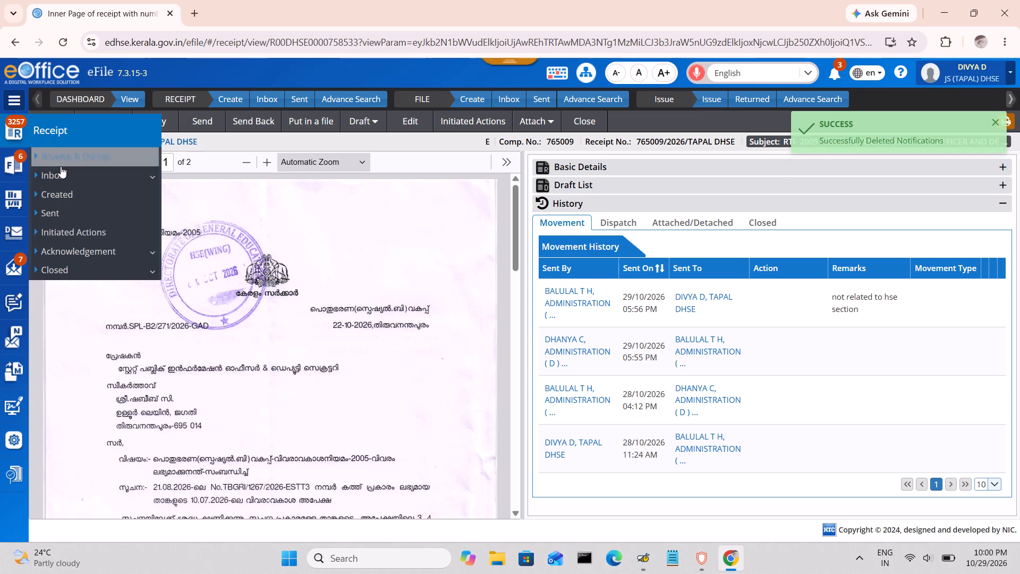
pyautogui.click(52, 193)
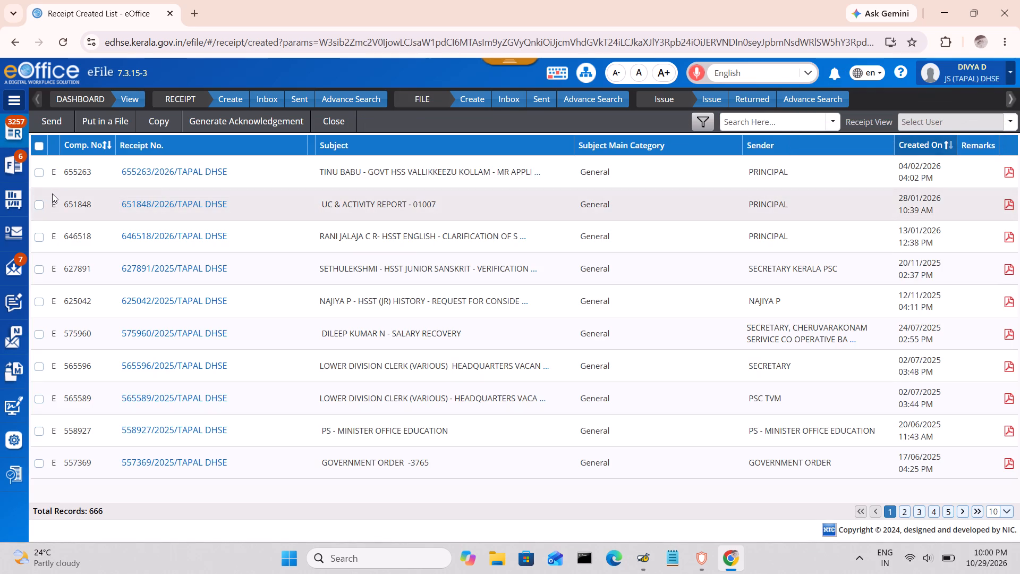
# Review the sent receipts list from page 1 through page 6, checking subjects, recipients and sending times.
pyautogui.click(304, 102)
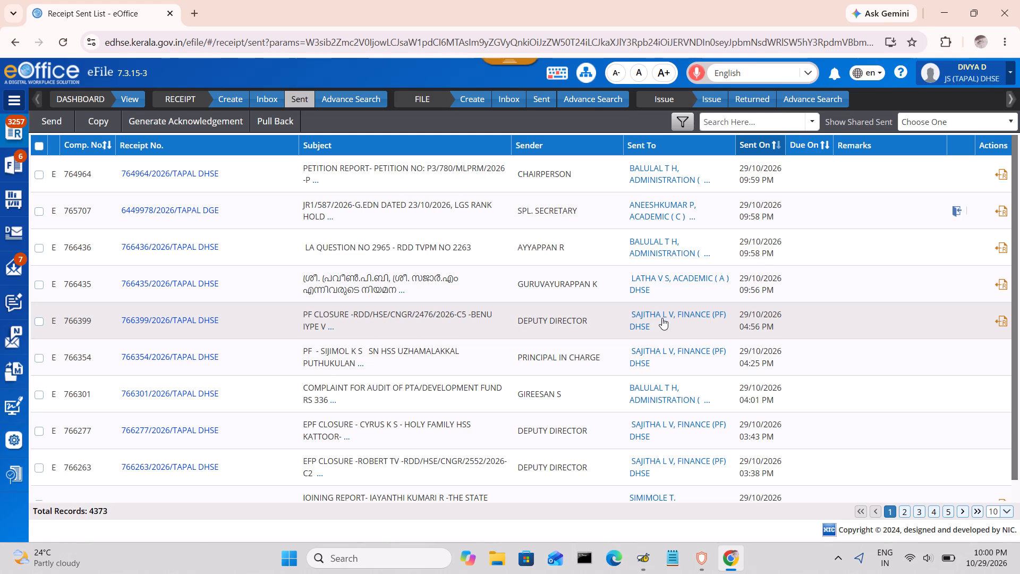
pyautogui.scroll(-5, 662, 318)
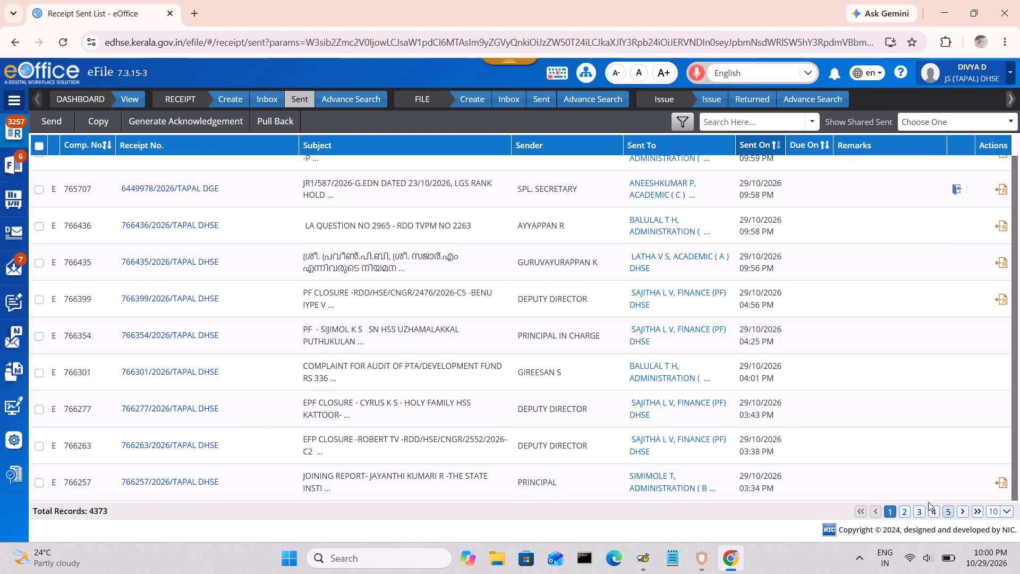
pyautogui.click(906, 511)
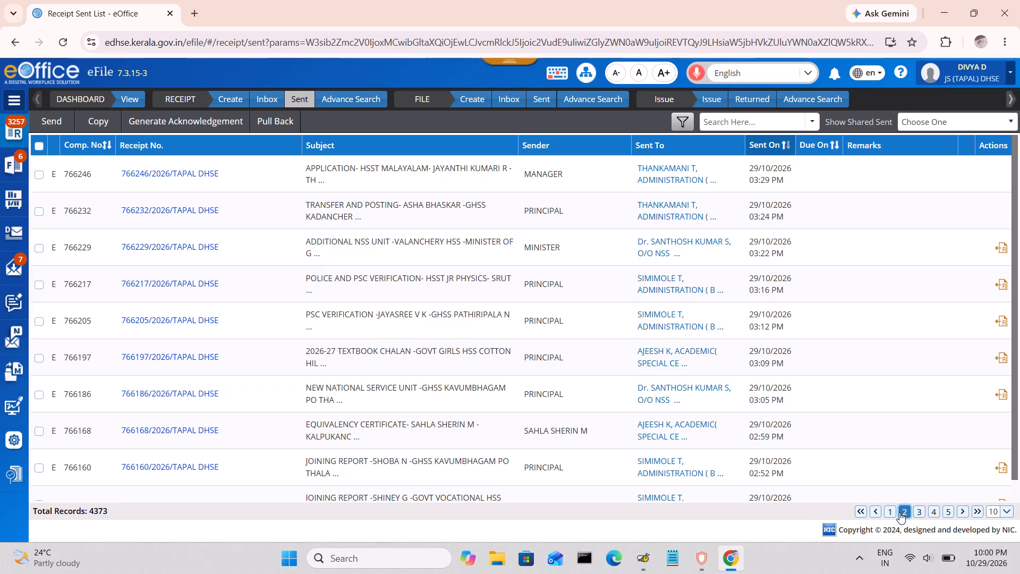
pyautogui.scroll(6, 857, 471)
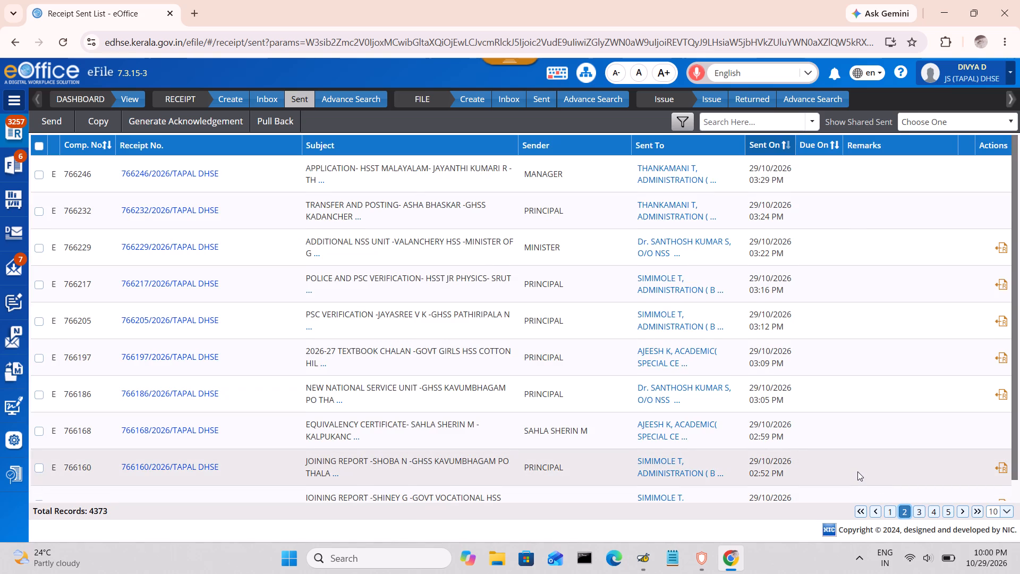
pyautogui.scroll(-7, 857, 471)
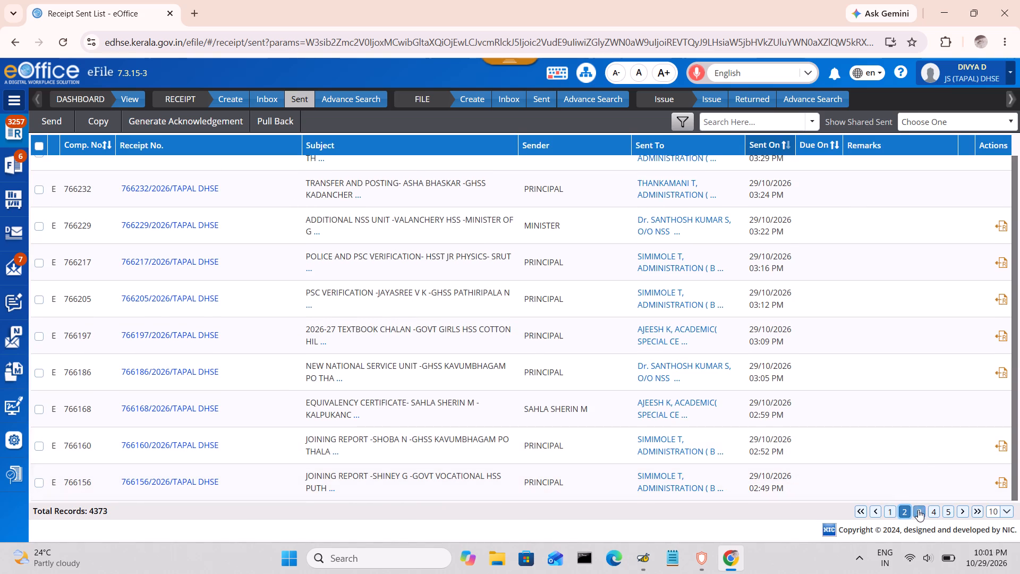
pyautogui.click(919, 510)
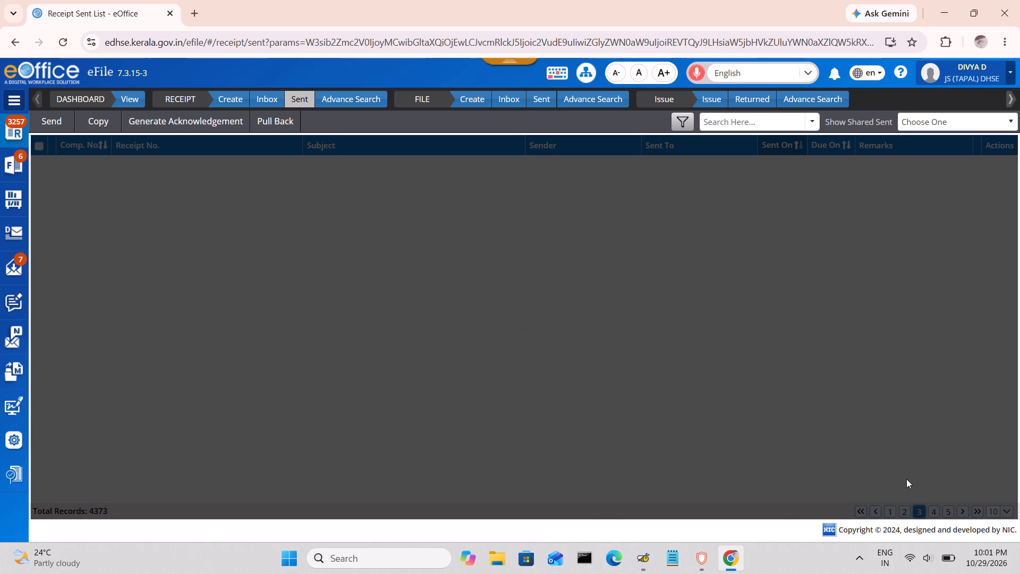
pyautogui.scroll(7, 855, 442)
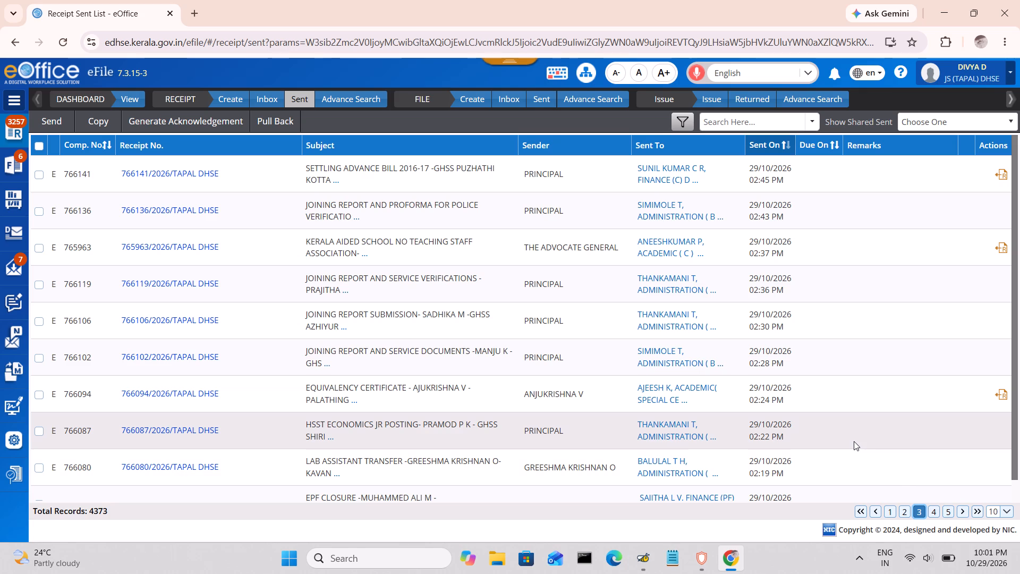
pyautogui.scroll(-7, 853, 441)
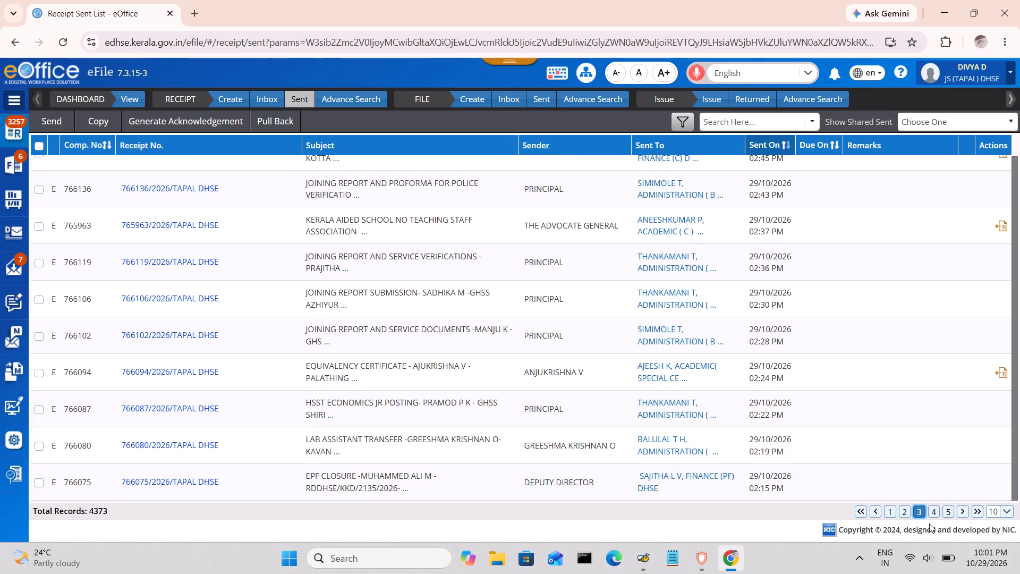
pyautogui.click(934, 508)
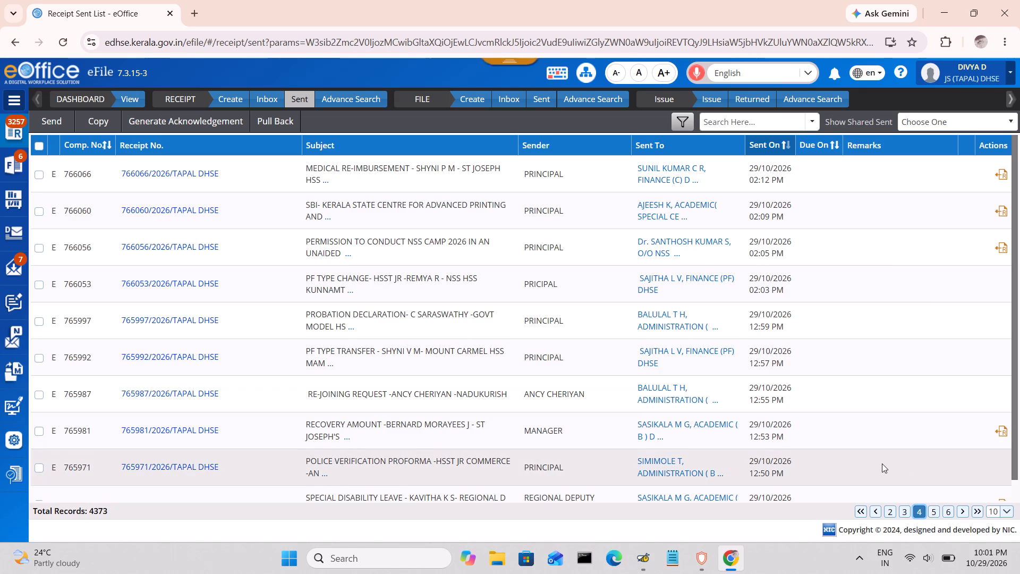
pyautogui.scroll(7, 875, 459)
pyautogui.scroll(-7, 874, 459)
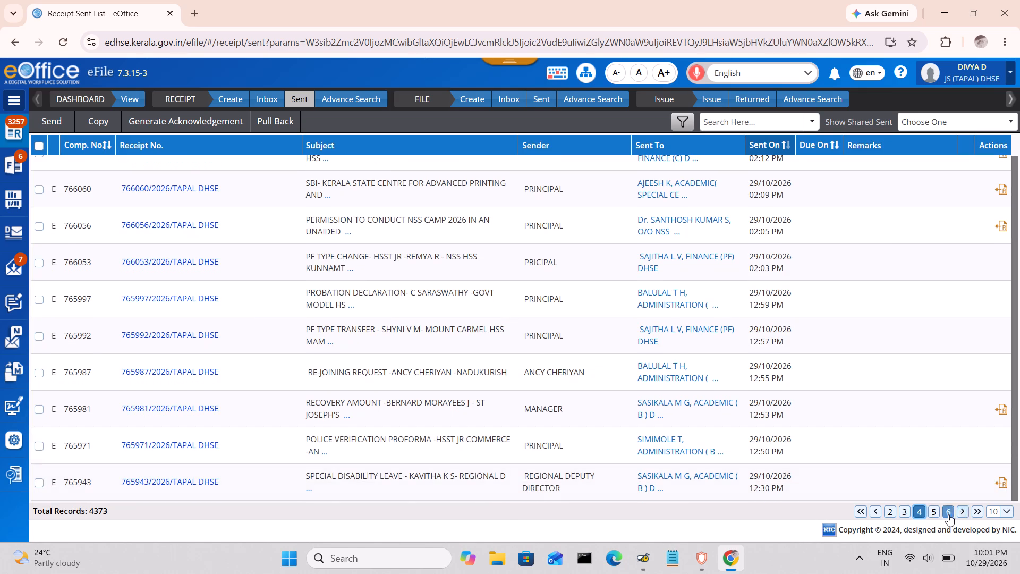
pyautogui.click(935, 513)
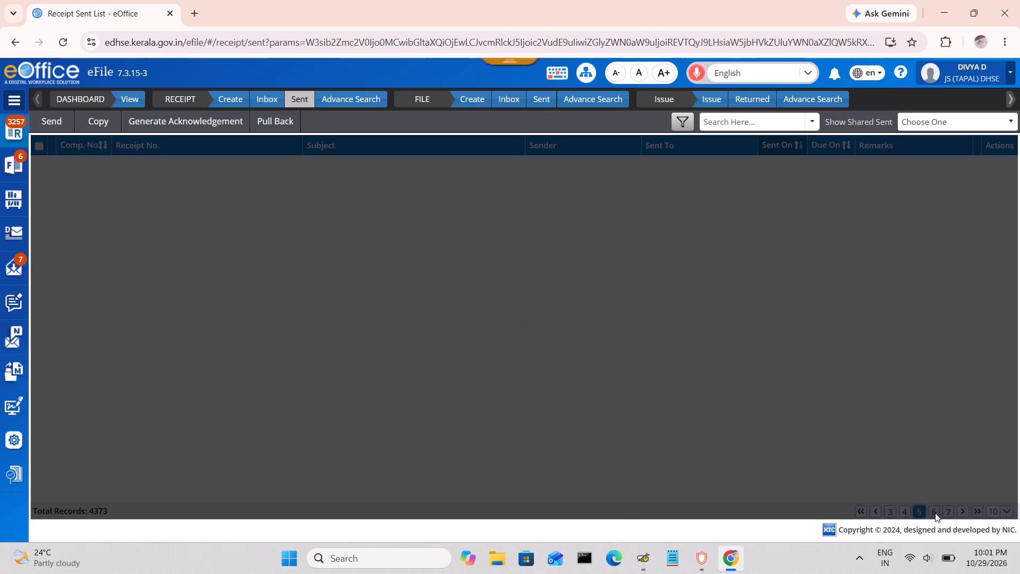
pyautogui.scroll(-1, 827, 452)
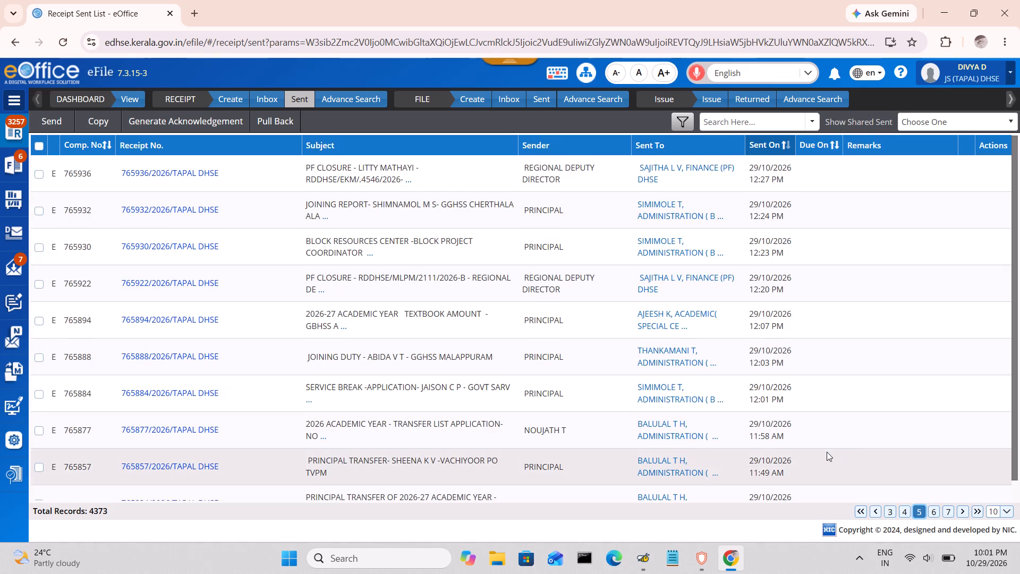
pyautogui.scroll(-2, 827, 452)
pyautogui.scroll(7, 827, 452)
pyautogui.click(934, 512)
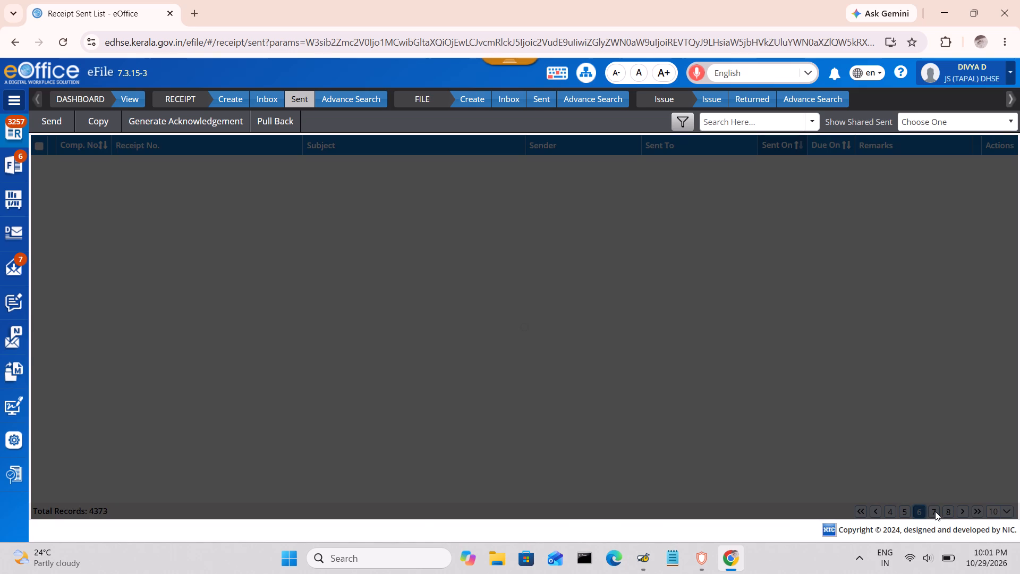
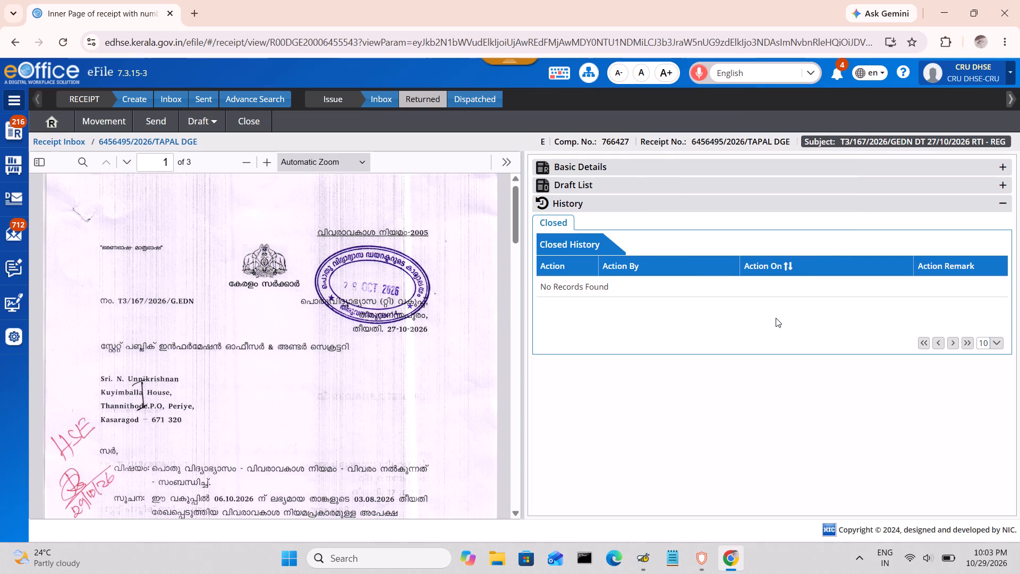
# Dismiss the notification about the external receipt 6456495/2026/TAPAL DGE received from CRU DGE.
pyautogui.click(840, 72)
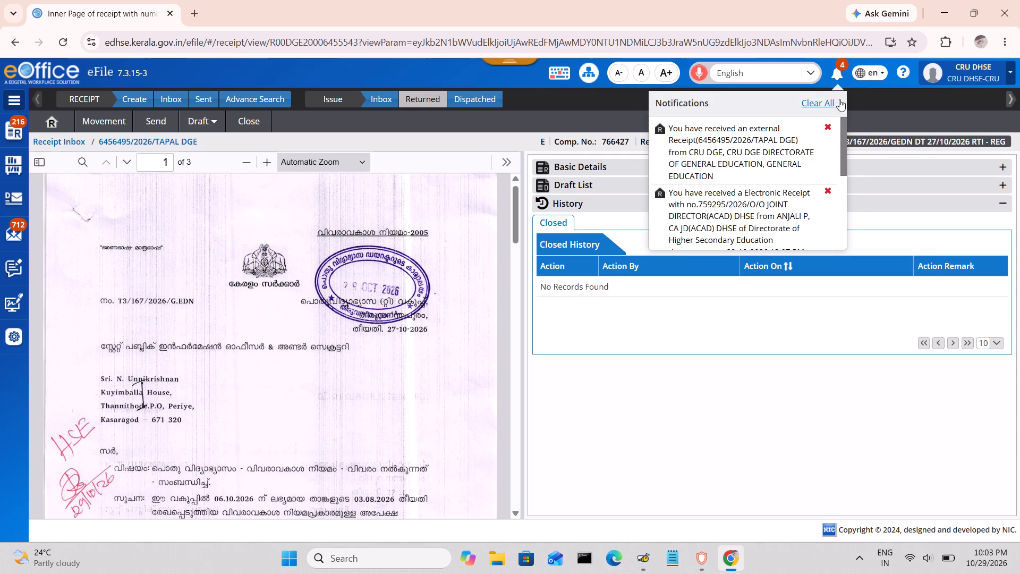
pyautogui.click(829, 126)
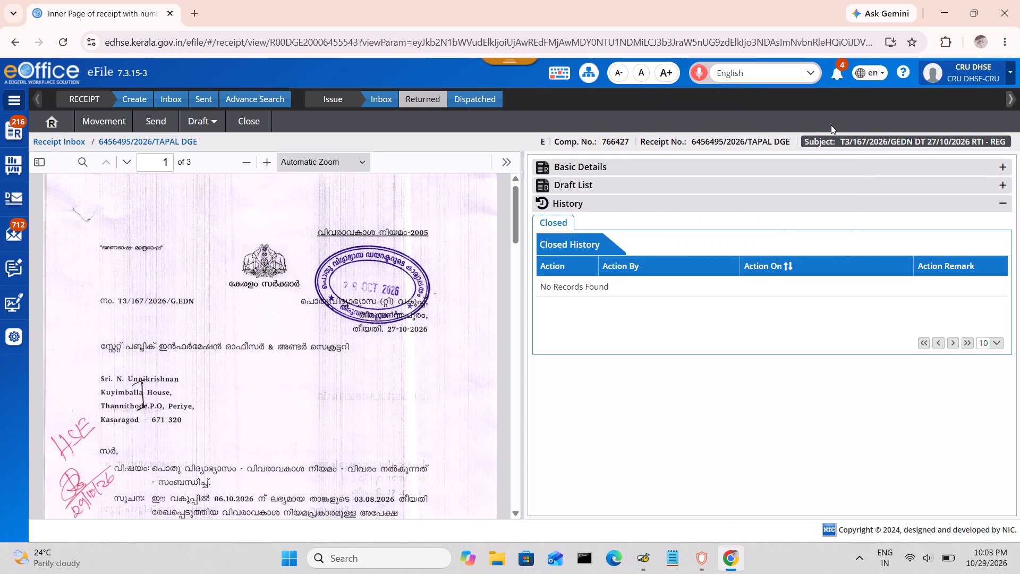
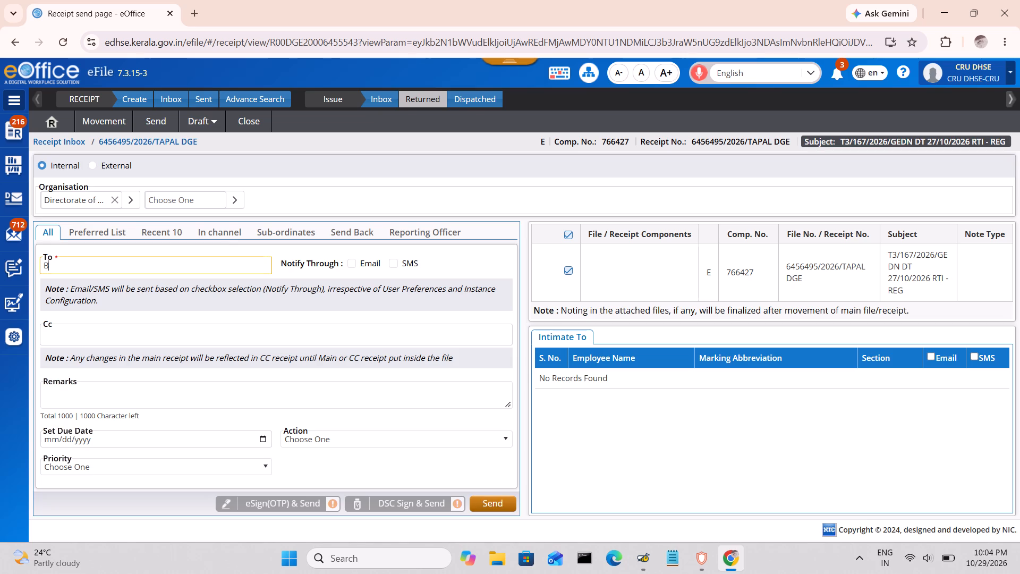
# Look up the recipient BALU in the To field for sending receipt 6456495/2026/TAPAL DGE internally.
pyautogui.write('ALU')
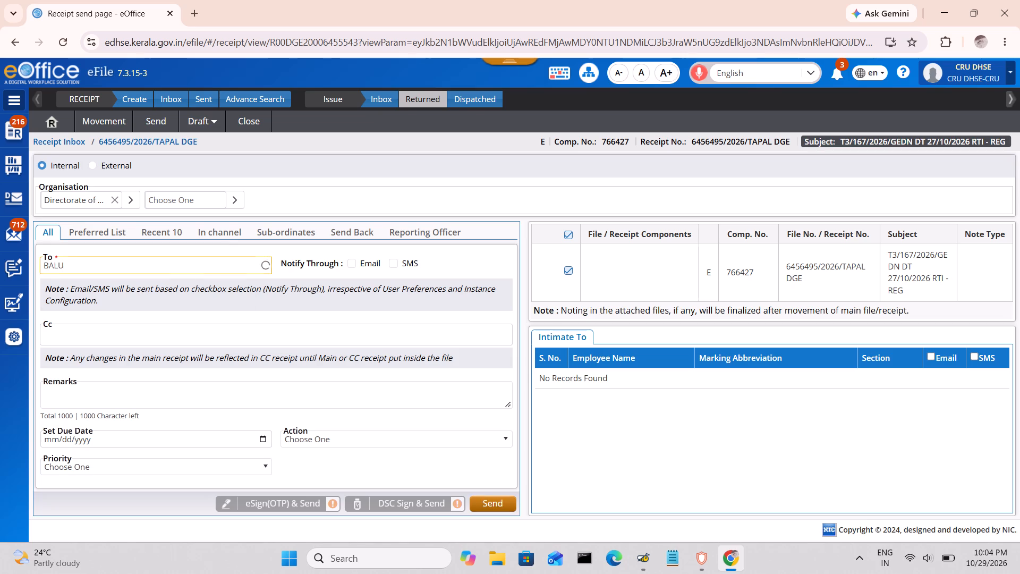
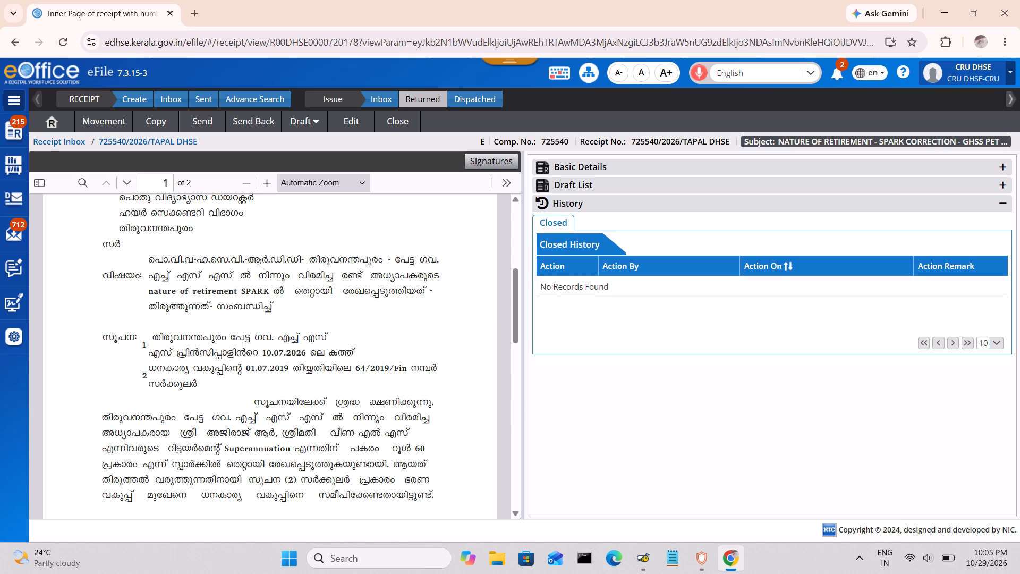
# Read through the letter in receipt 725540/2026/TAPAL DHSE and open the receipt for sending.
pyautogui.scroll(-6, 371, 409)
pyautogui.scroll(2, 371, 409)
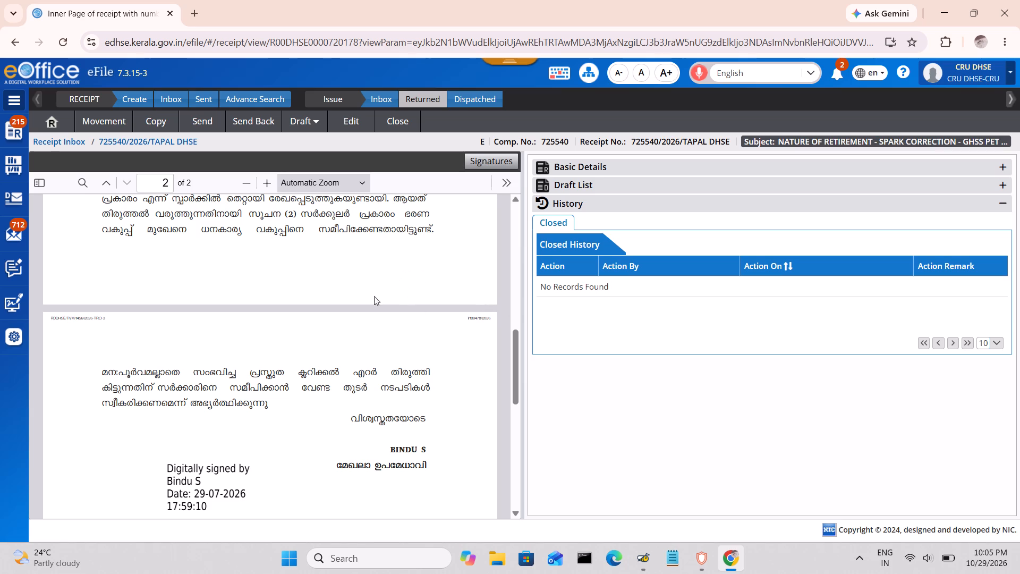
pyautogui.scroll(2, 431, 335)
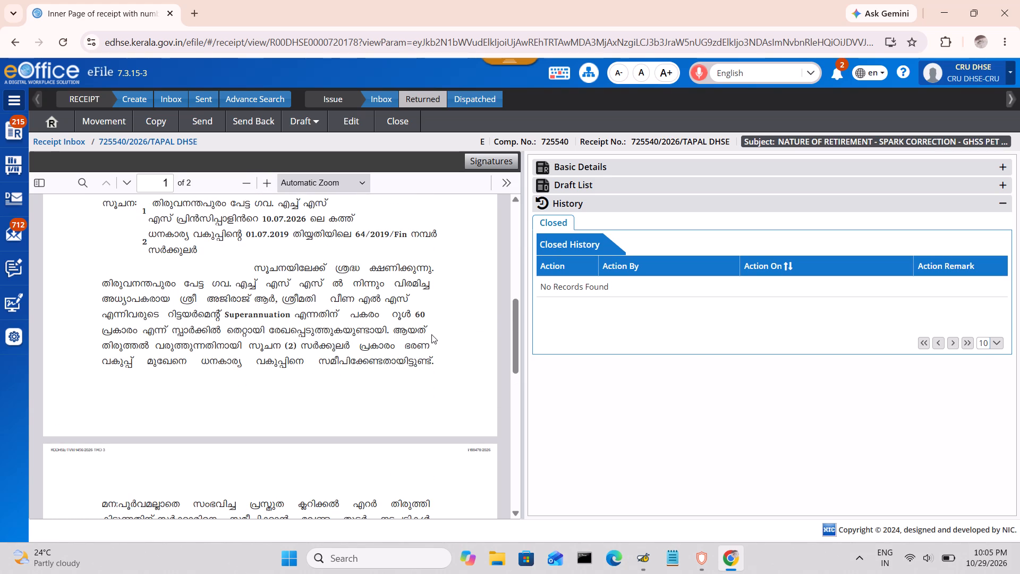
pyautogui.click(198, 123)
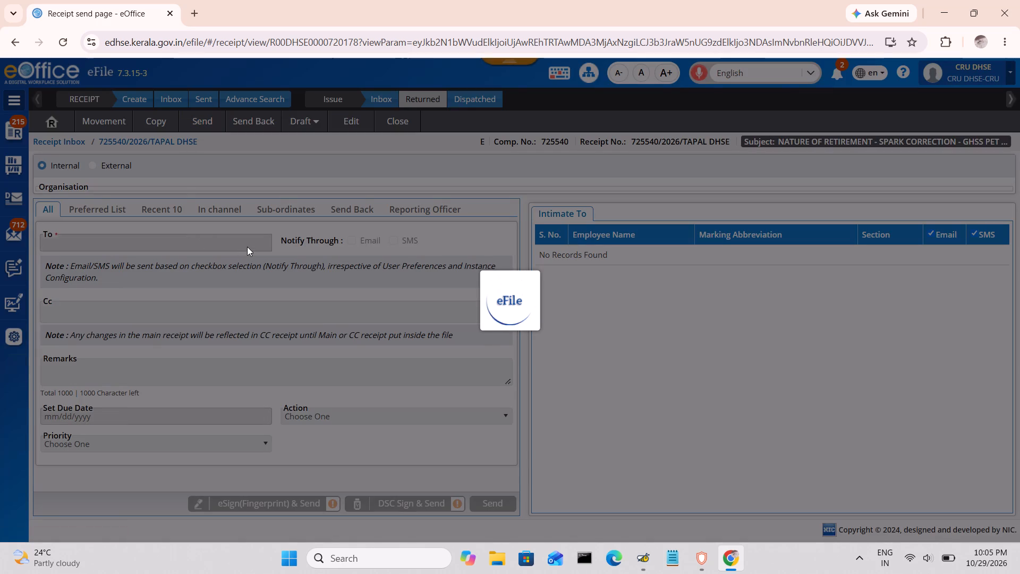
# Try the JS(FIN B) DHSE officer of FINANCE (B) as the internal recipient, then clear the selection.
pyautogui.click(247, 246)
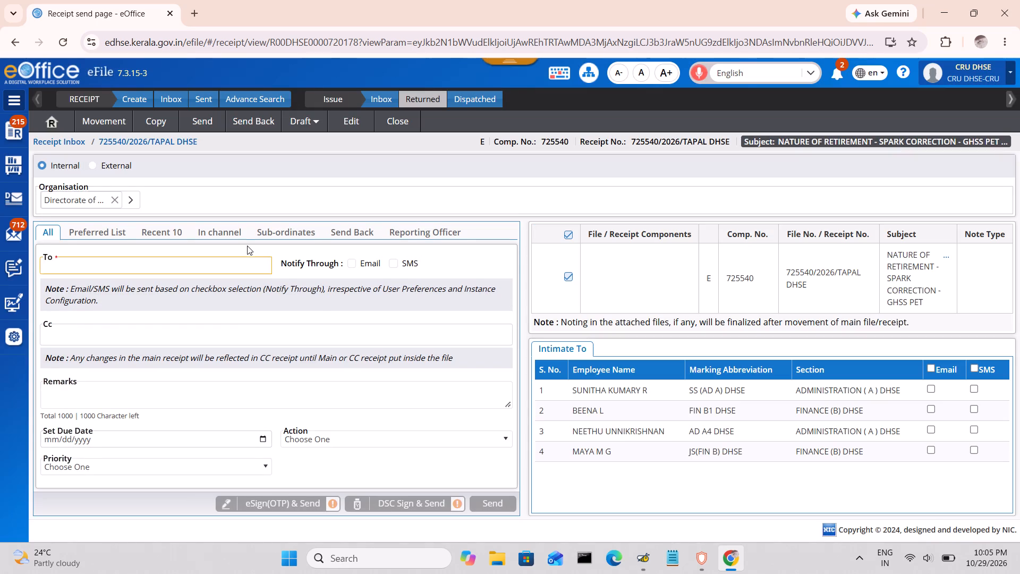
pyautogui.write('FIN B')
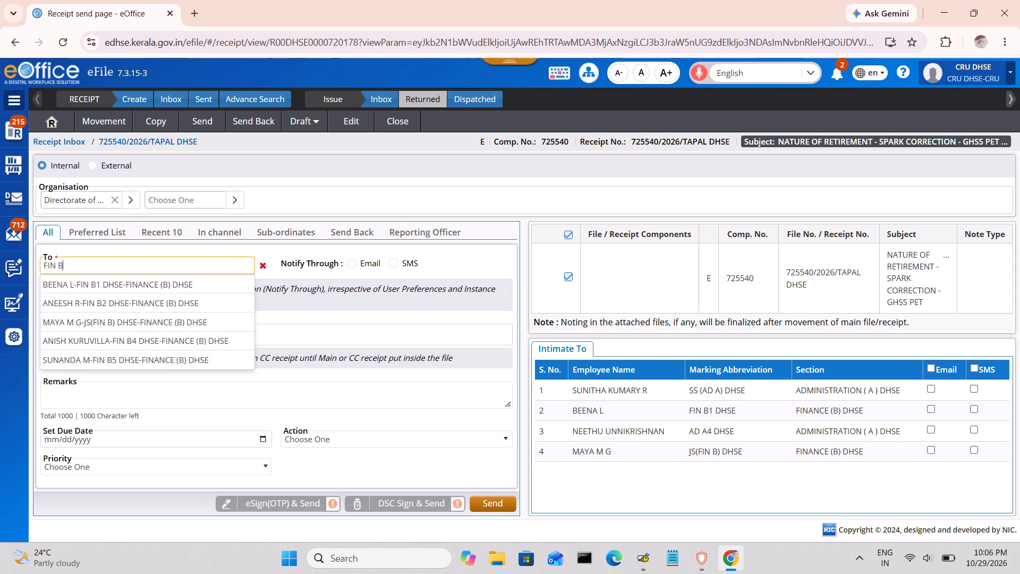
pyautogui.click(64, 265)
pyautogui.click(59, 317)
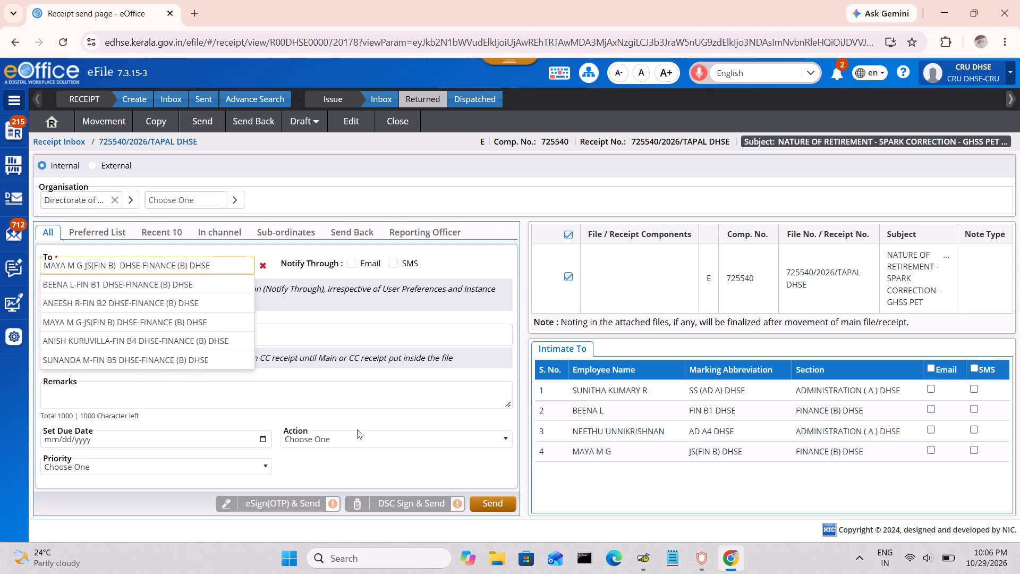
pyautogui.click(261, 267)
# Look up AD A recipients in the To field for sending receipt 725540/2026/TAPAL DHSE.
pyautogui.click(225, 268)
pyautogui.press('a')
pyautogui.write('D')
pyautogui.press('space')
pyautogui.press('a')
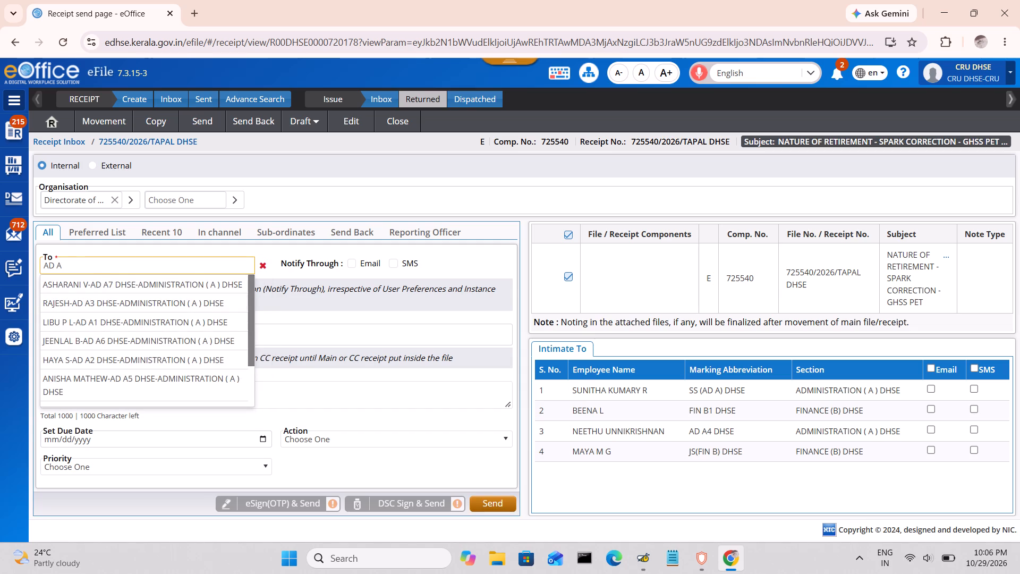
# Replace the recipient search text in the To field with FIN B.
pyautogui.moveTo(80, 263); pyautogui.dragTo(0, 263)
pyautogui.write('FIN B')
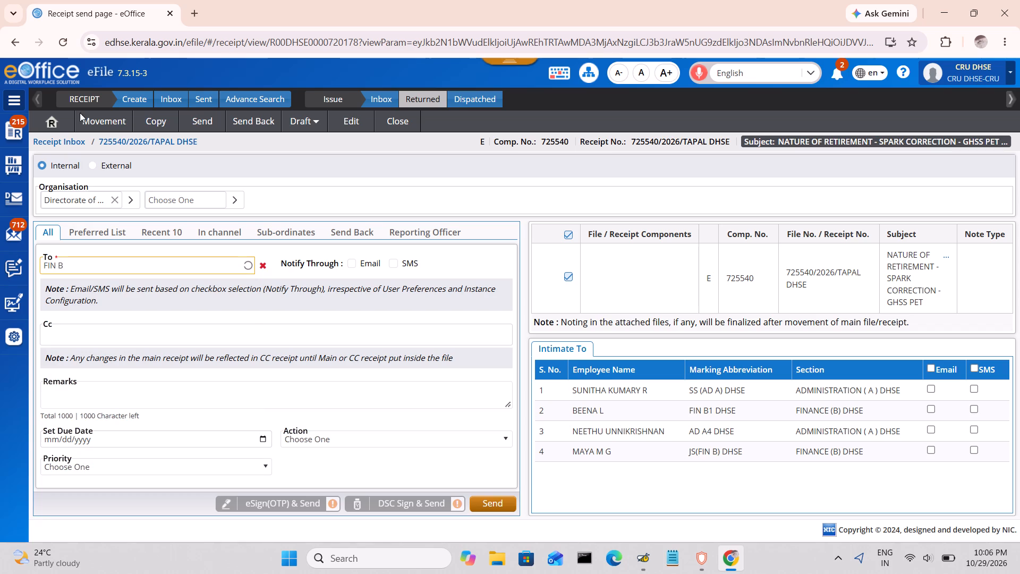
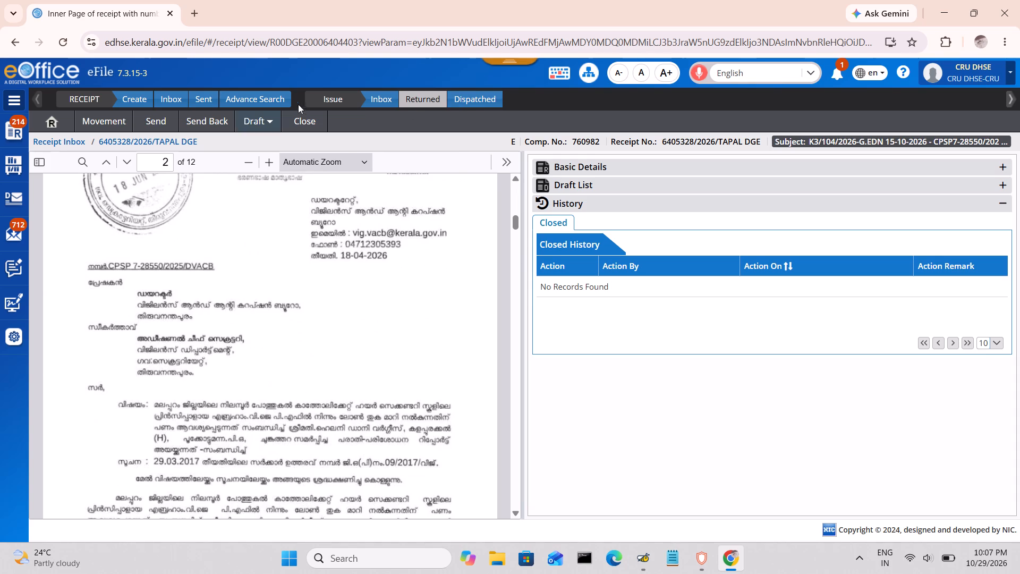
pyautogui.click(156, 122)
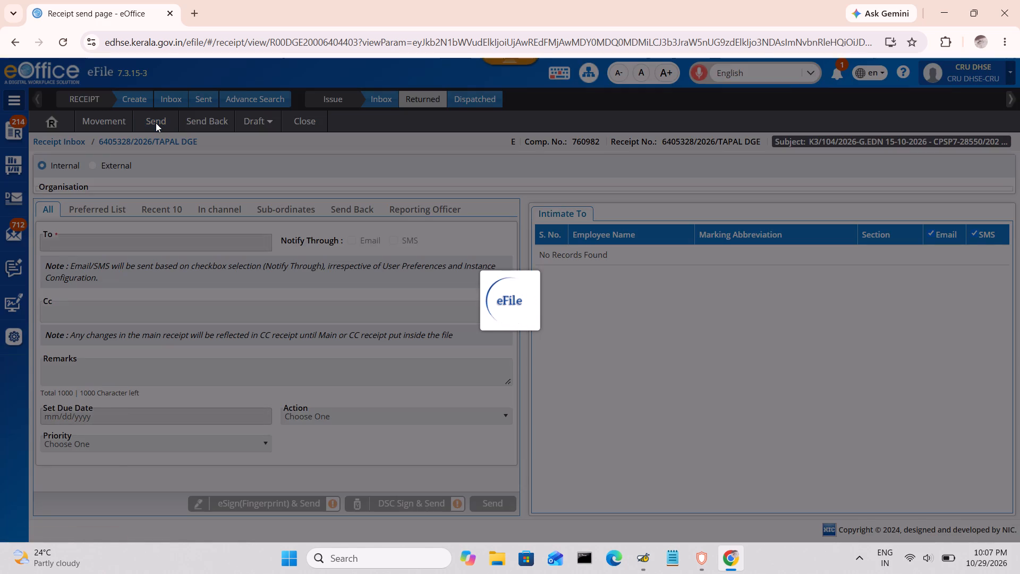